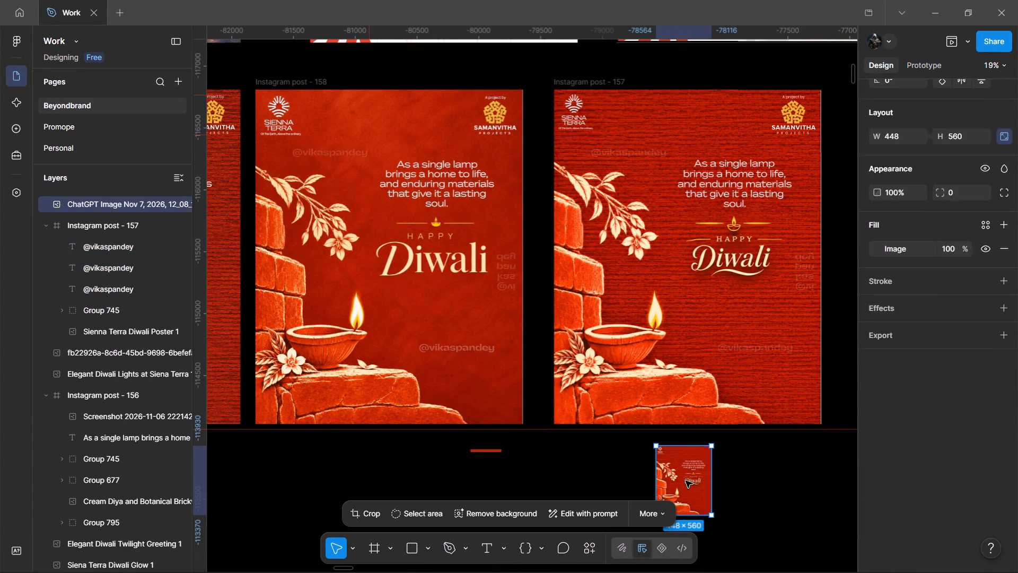
Move the Sienna Terra Diwali Poster 1 image out of the Instagram post - 157 frame onto the canvas beside the apartment image.
left_click(670, 358)
left_click(670, 358)
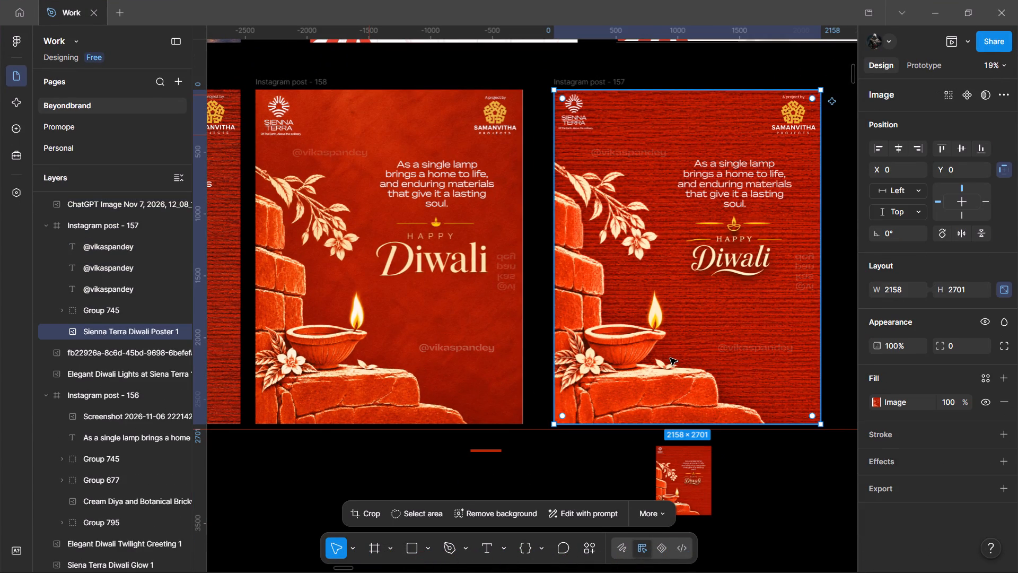
left_click_drag(670, 358, 838, 344)
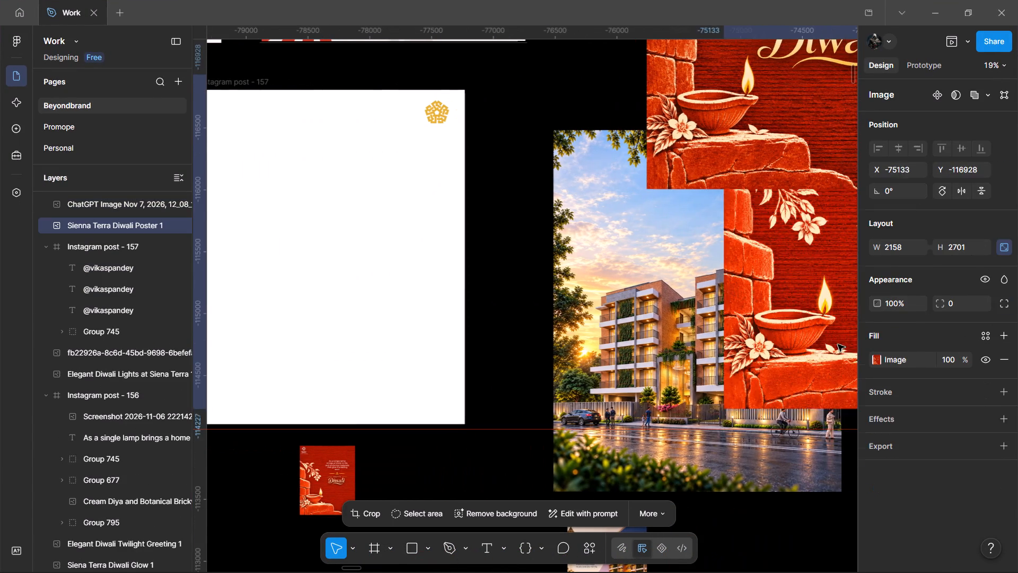
left_click_drag(838, 344, 753, 368)
Move the imported ChatGPT Diwali image up toward the emptied Instagram post - 157 frame.
left_click(325, 497)
left_click_drag(321, 476, 322, 454)
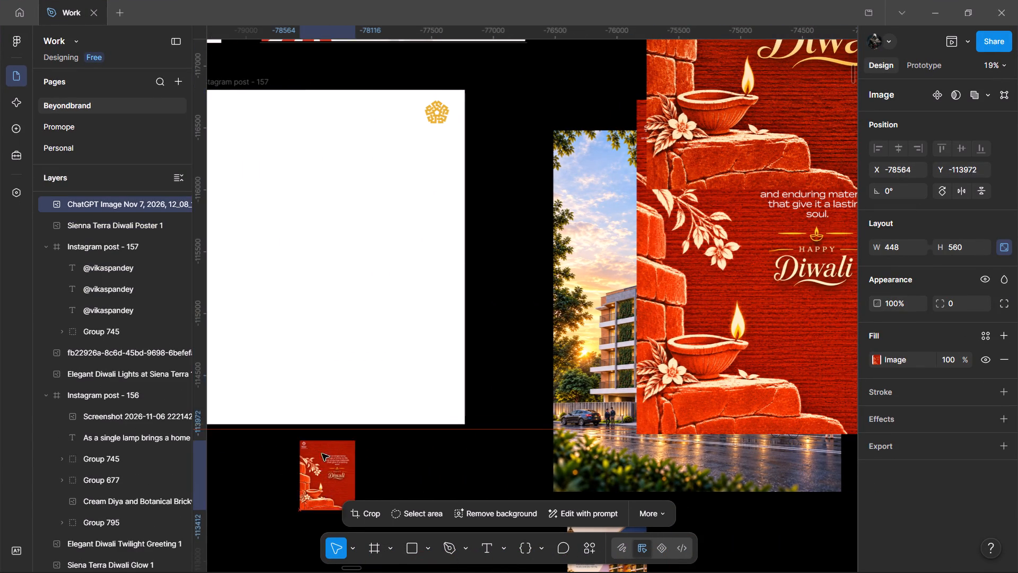
Place the ChatGPT Diwali image inside the Instagram post - 157 frame at X 0, Y 0 and scale it to 2161 × 2701.
left_click_drag(322, 454, 261, 132)
left_click_drag(270, 141, 366, 205)
left_click_drag(389, 214, 400, 220)
left_click_drag(380, 199, 335, 189)
left_click_drag(359, 227, 503, 420)
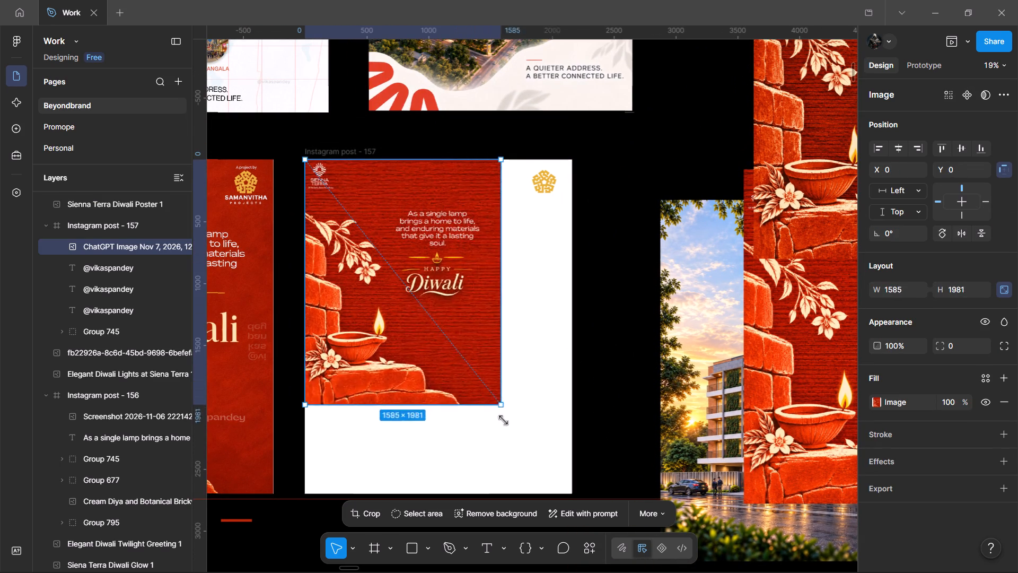
left_click_drag(503, 420, 556, 494)
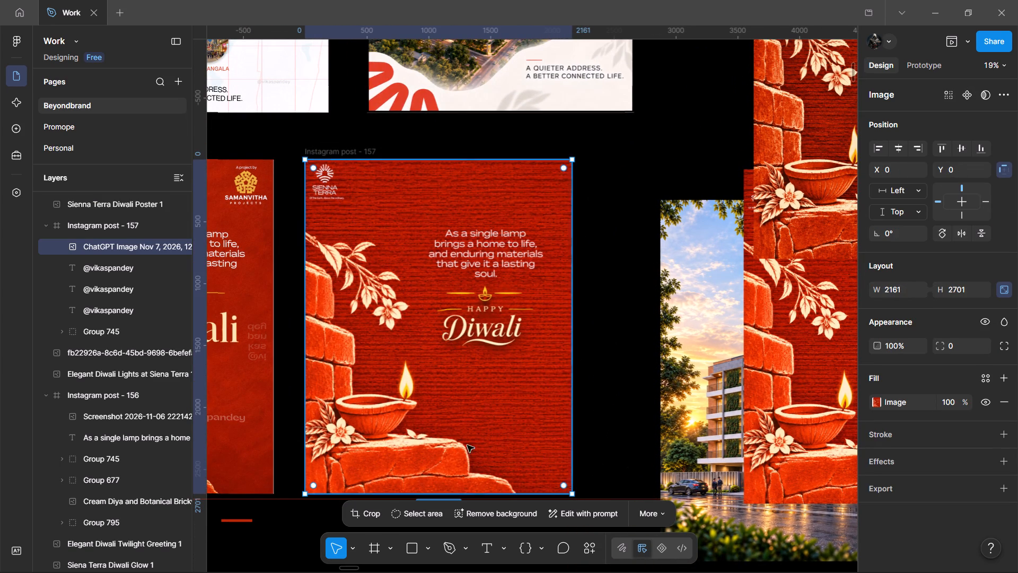
Reorder the Instagram post - 157 layers so the ChatGPT image sits below the watermark texts and the Group 745 logo.
left_click_drag(115, 247, 135, 336)
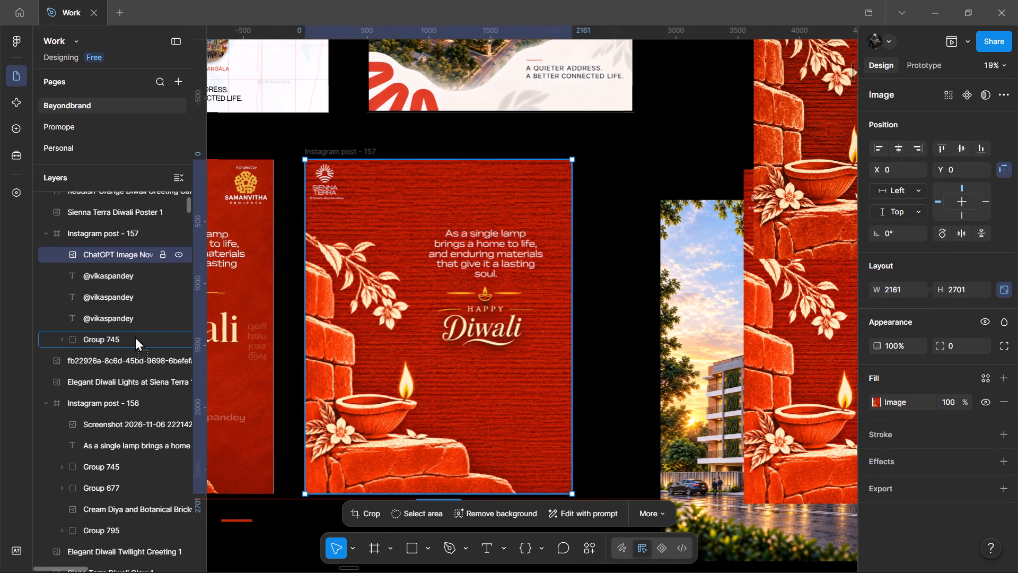
left_click_drag(135, 336, 133, 335)
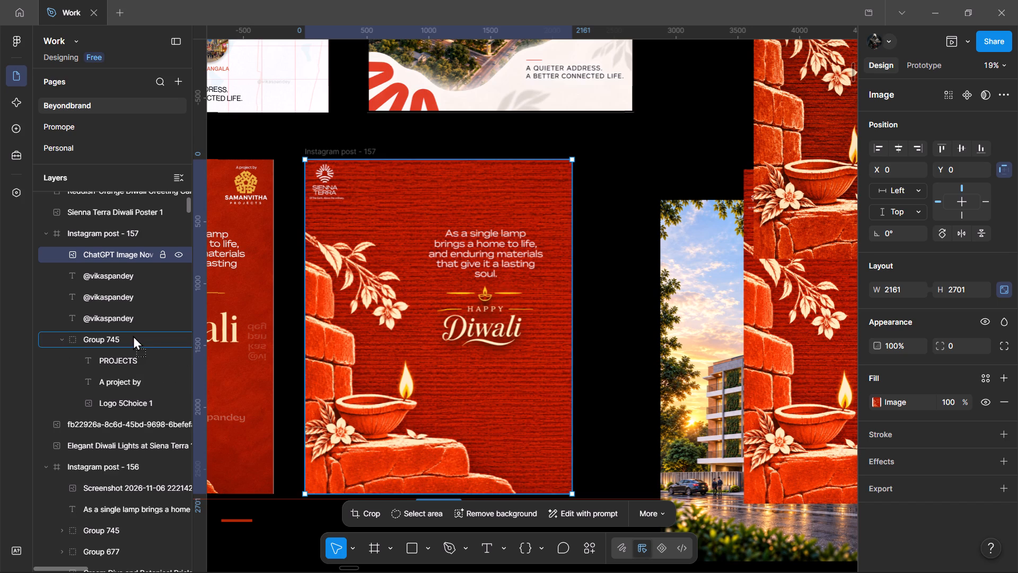
left_click_drag(133, 335, 133, 329)
left_click(65, 344)
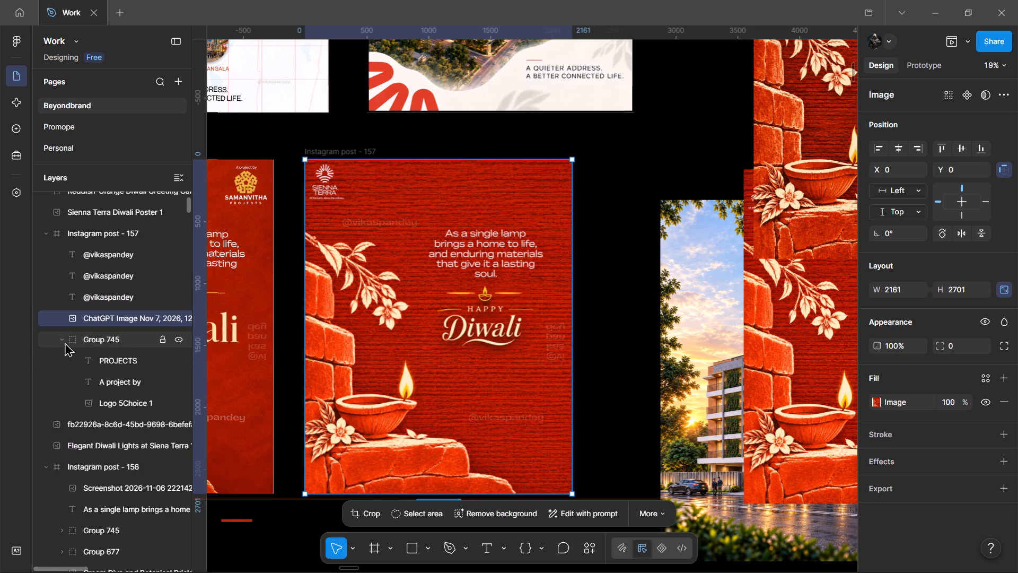
left_click(65, 342)
left_click_drag(99, 336, 94, 300)
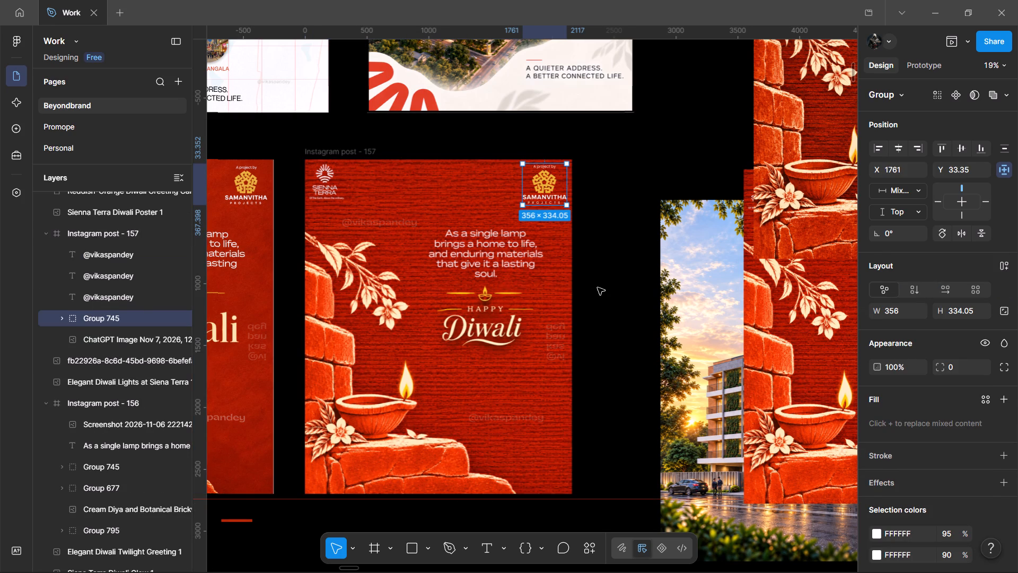
left_click(600, 288)
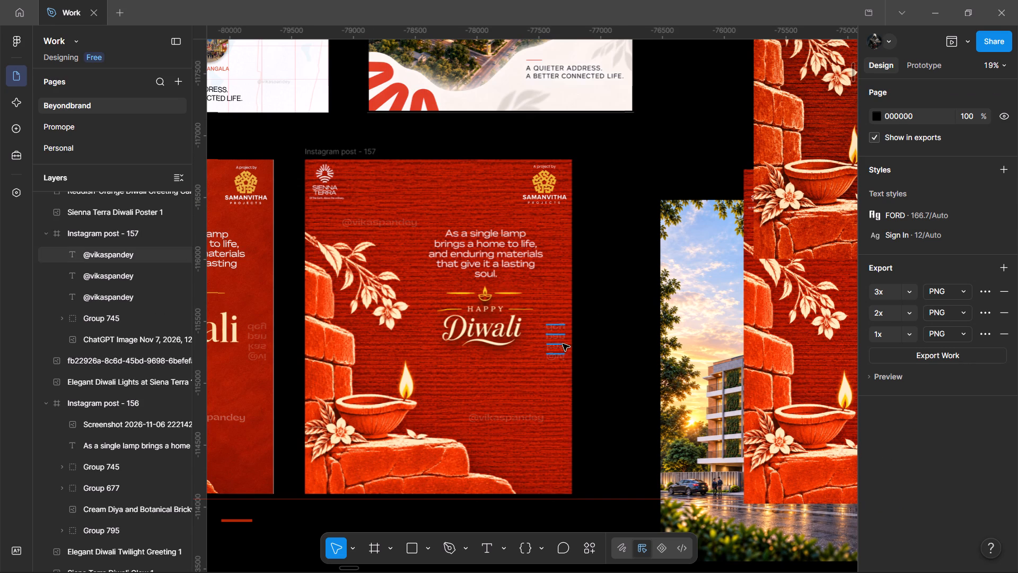
Export the Instagram post - 157 frame as a 1x PNG to the Downloads folder.
left_click(324, 153)
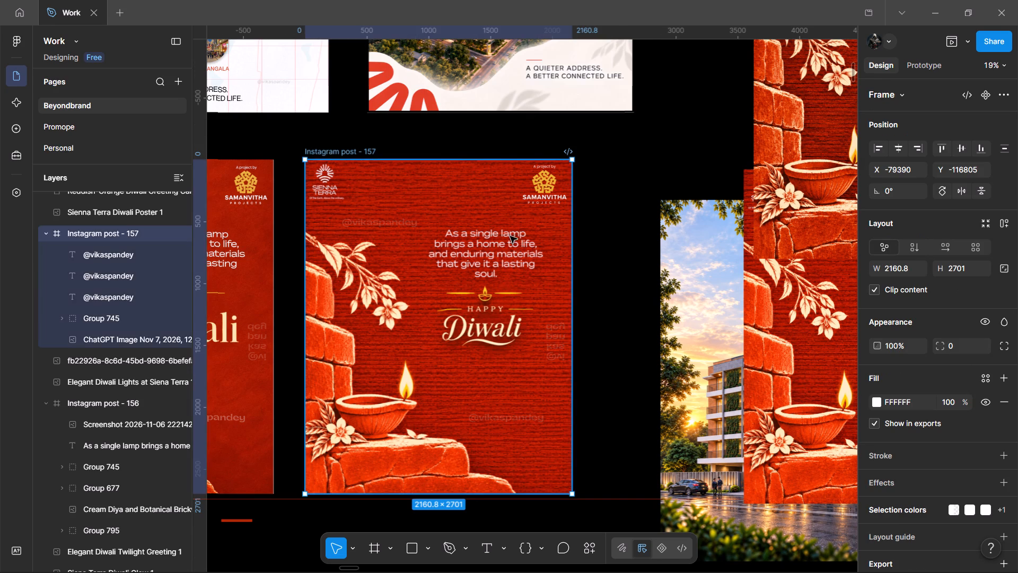
scroll(510, 236, "down", 5, "ctrl")
scroll(918, 445, "down", 4)
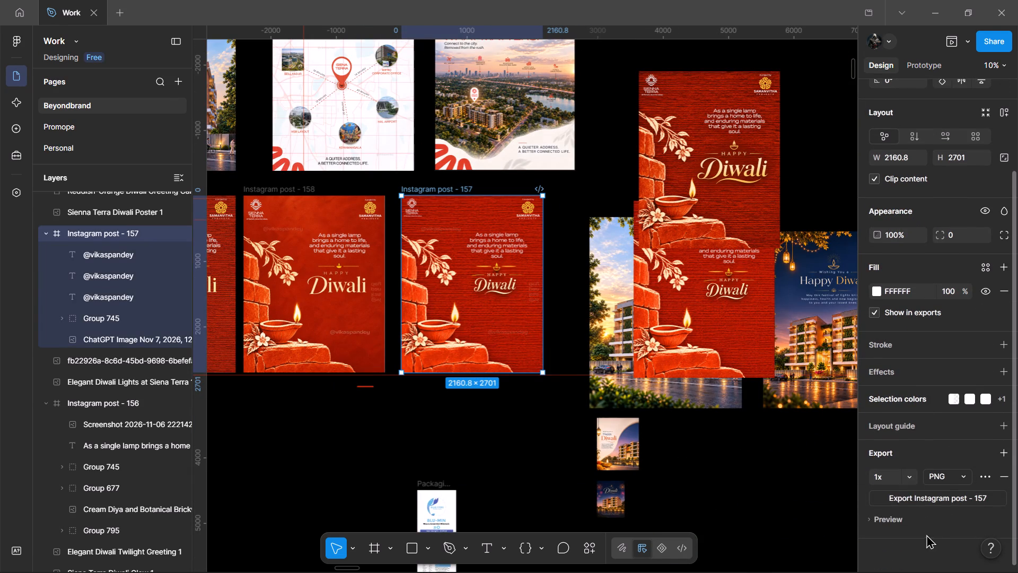
left_click(919, 500)
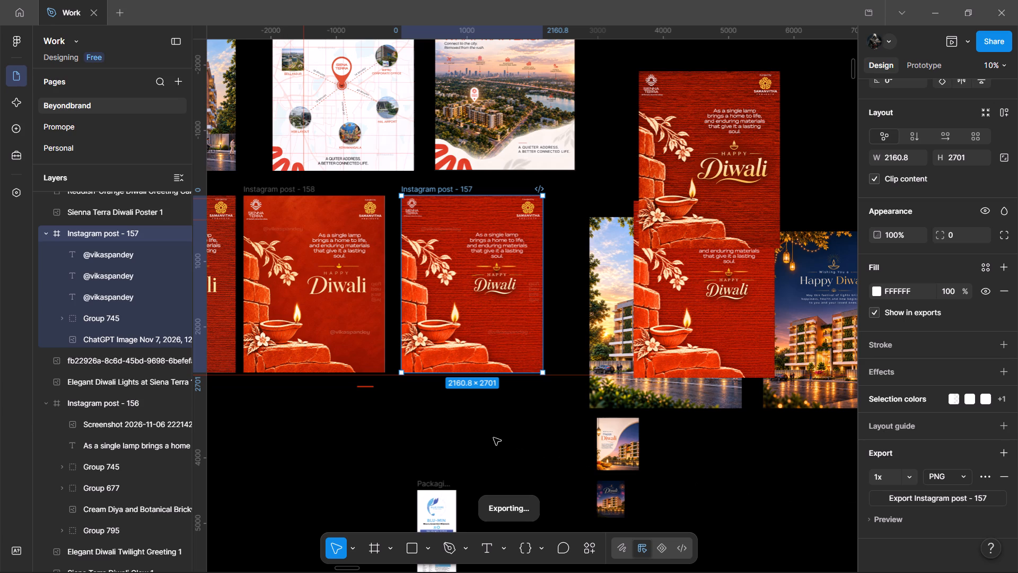
left_click(49, 210)
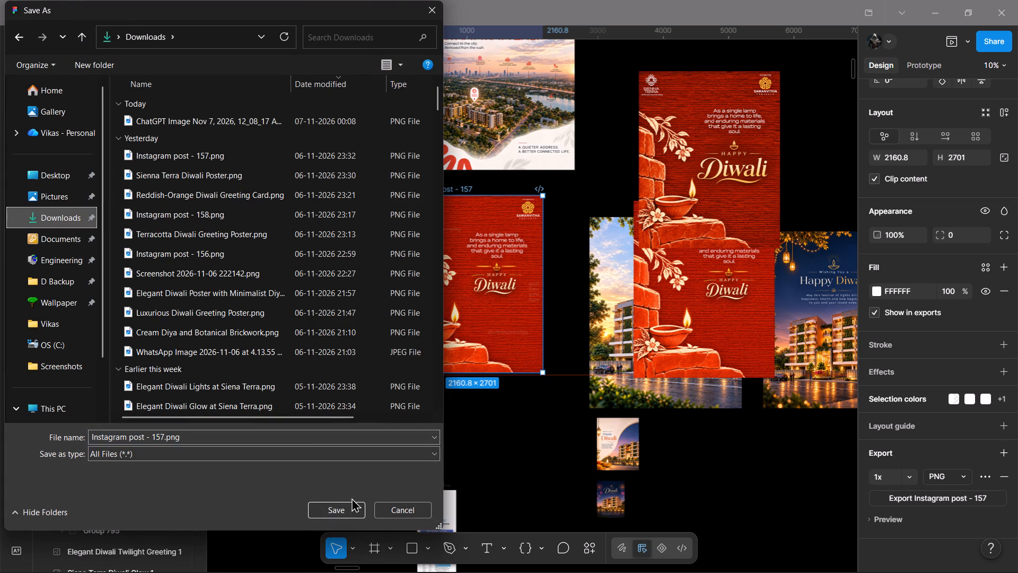
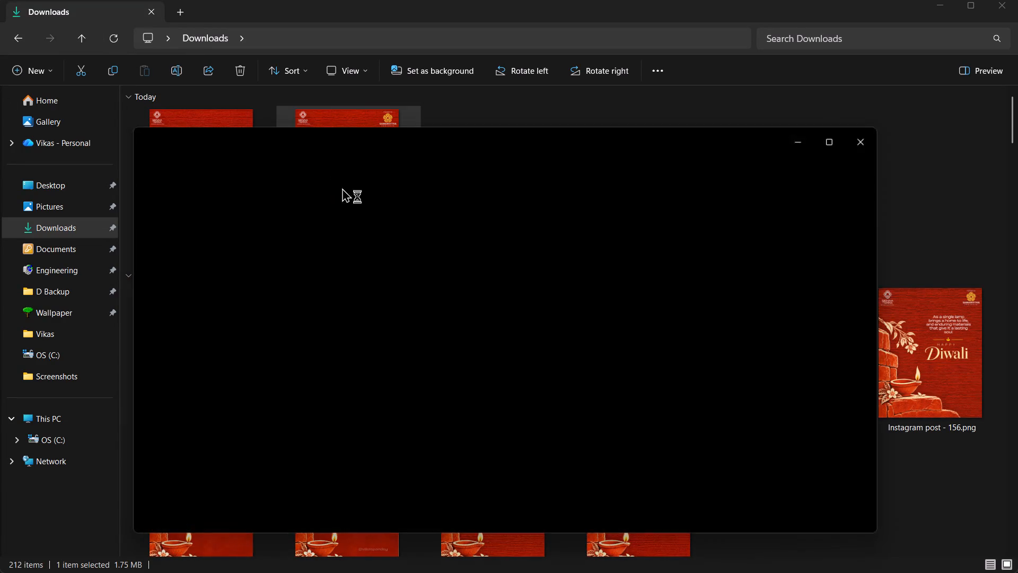
Maximize the Photos window showing Instagram post - 157.png and open the image for editing.
left_click(830, 141)
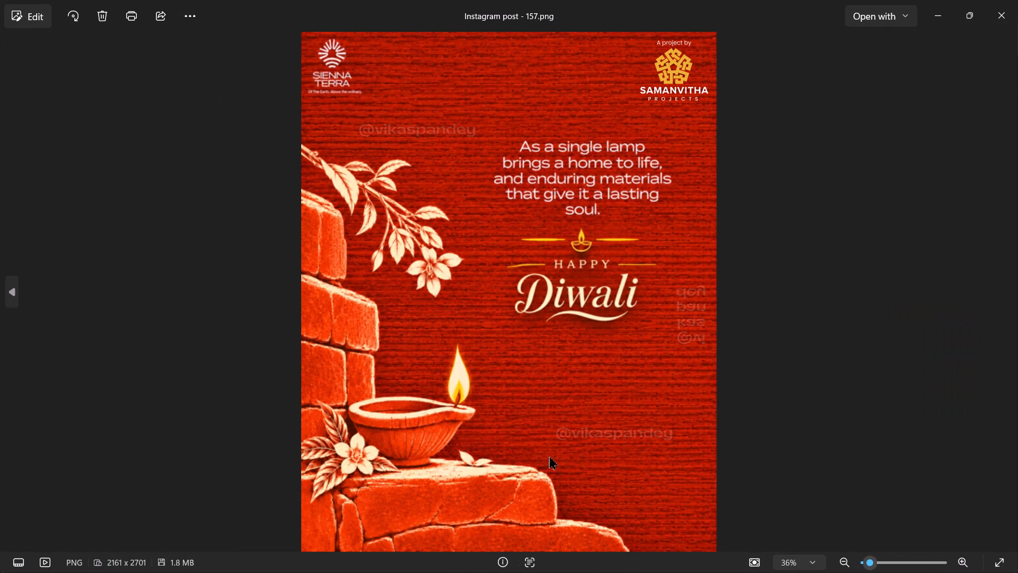
left_click(30, 16)
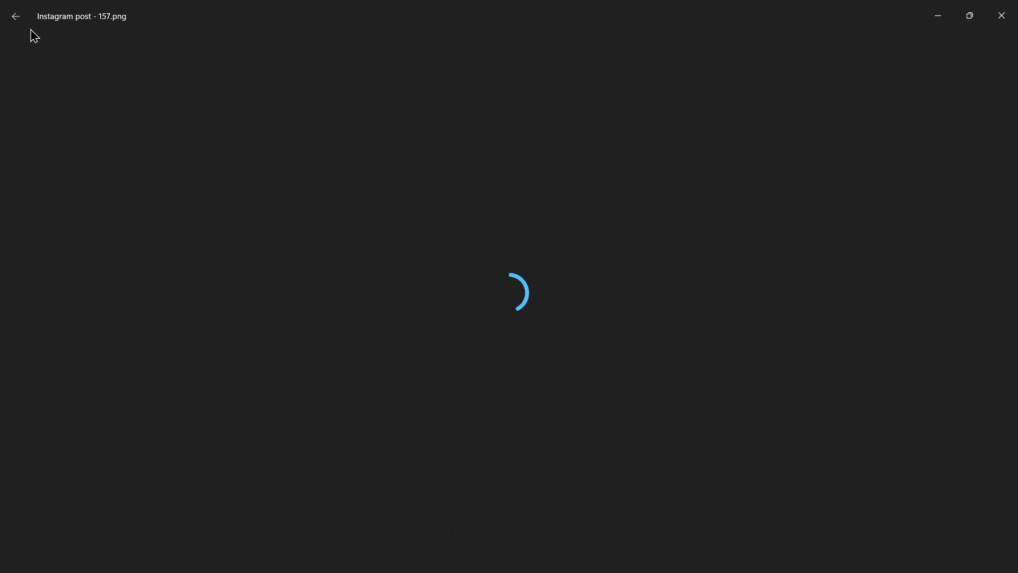
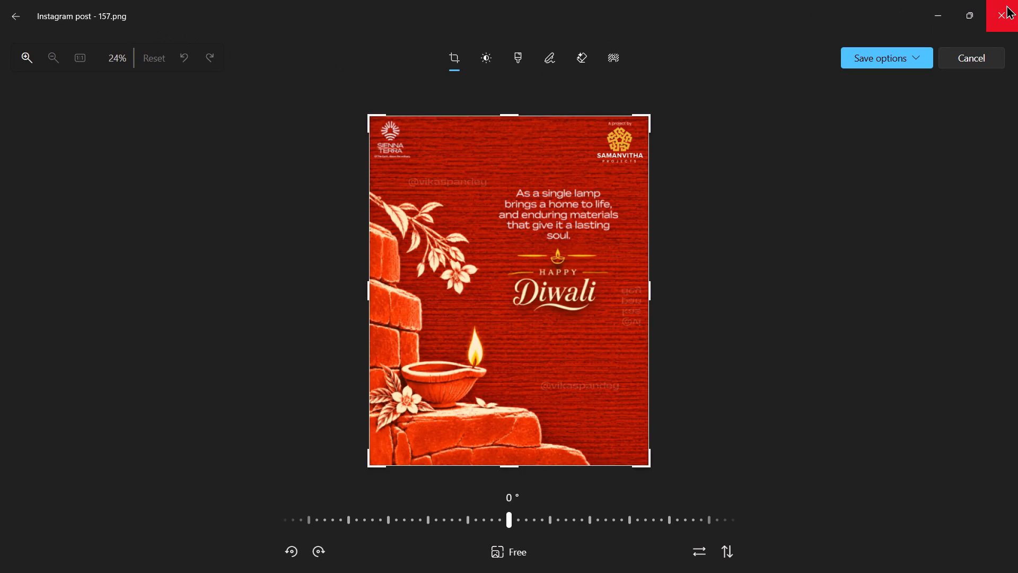
Try different sharpness levels on the Instagram post - 157.png Diwali image and set Sharpness to 100.
left_click(479, 63)
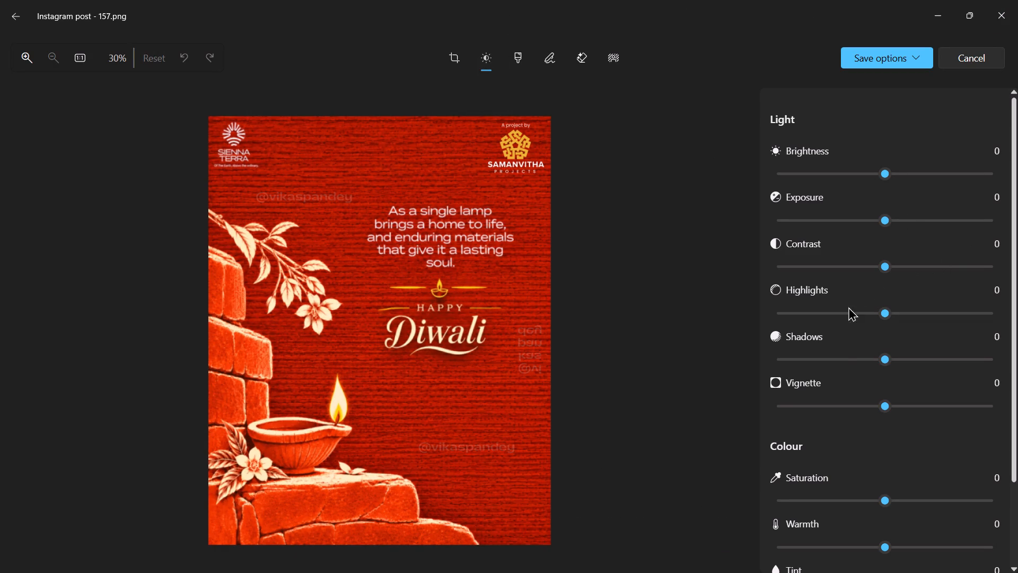
scroll(839, 378, "down", 3)
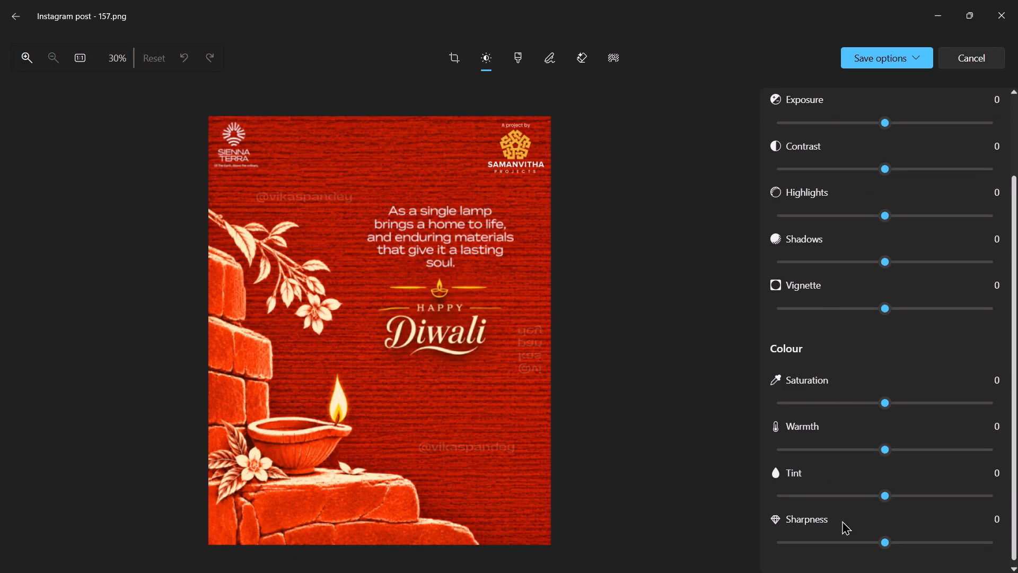
left_click_drag(882, 539, 941, 540)
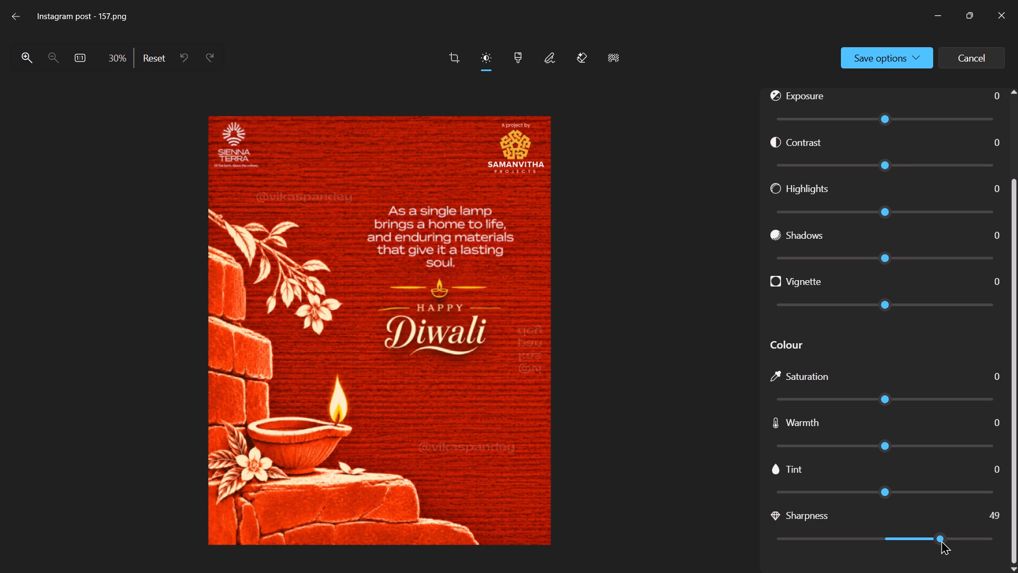
left_click_drag(941, 540, 969, 541)
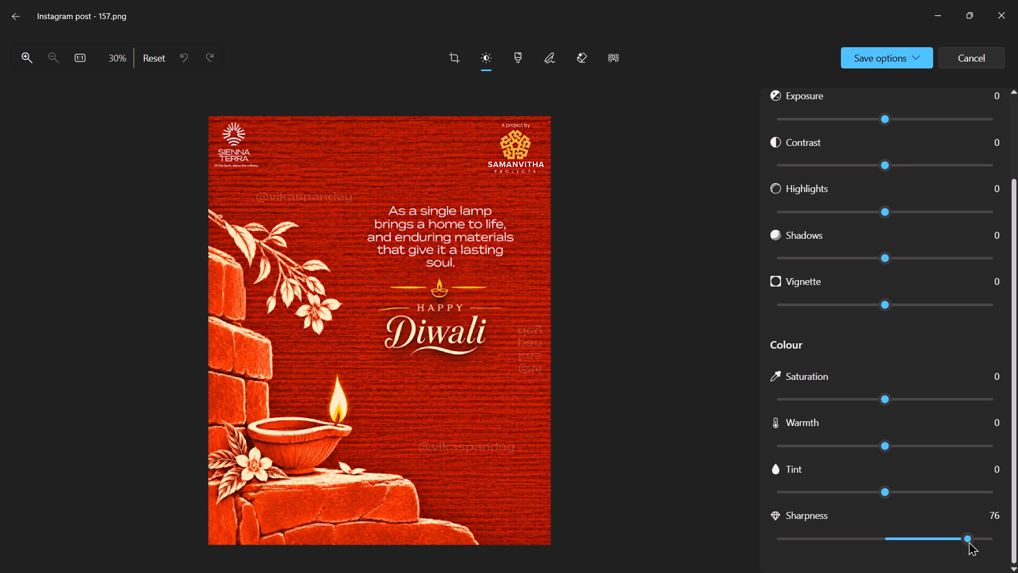
left_click_drag(969, 541, 953, 546)
left_click_drag(953, 546, 908, 549)
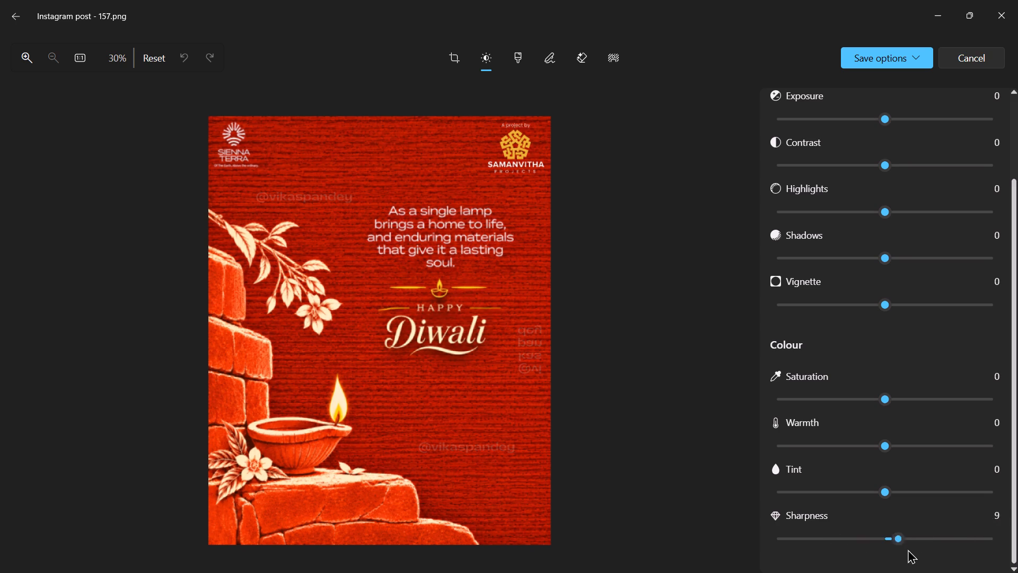
left_click_drag(908, 549, 982, 550)
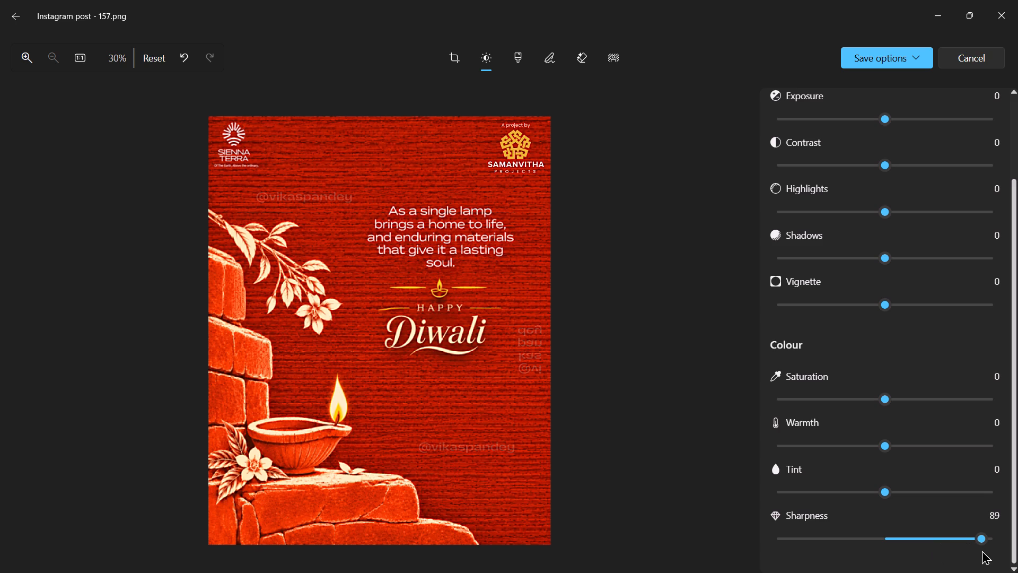
left_click(889, 537)
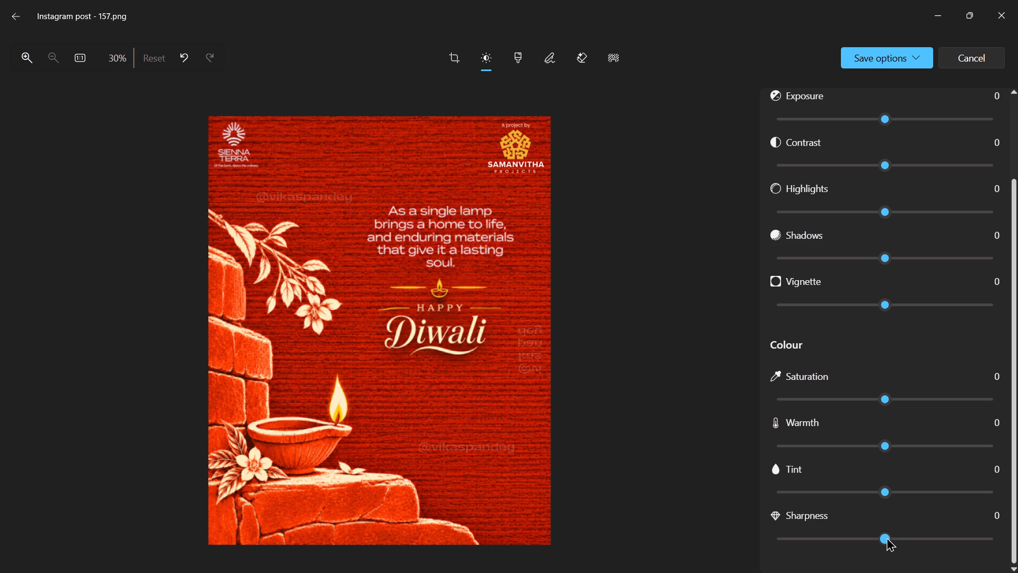
left_click_drag(884, 537, 900, 559)
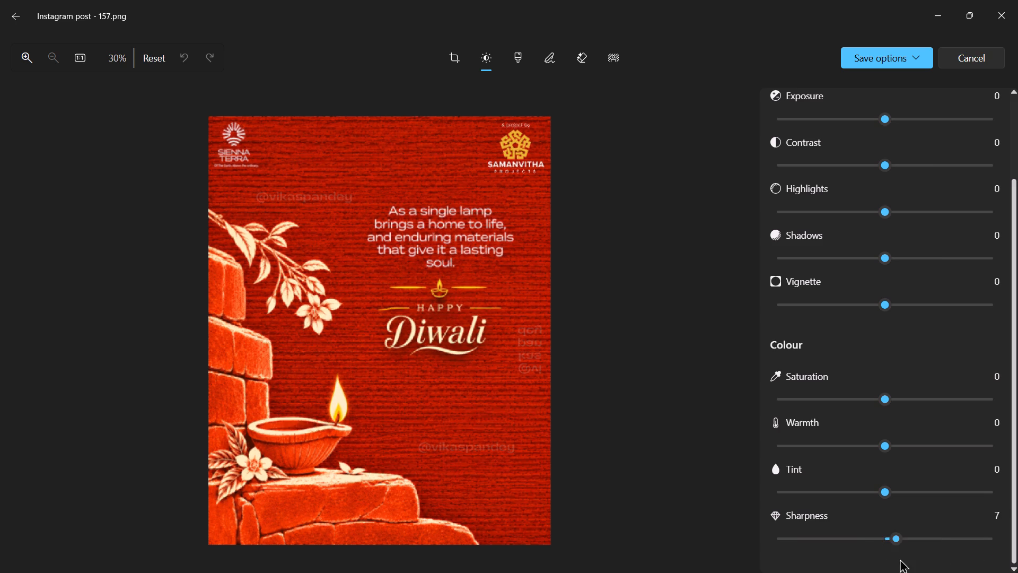
left_click_drag(900, 559, 901, 558)
left_click_drag(905, 539, 1010, 527)
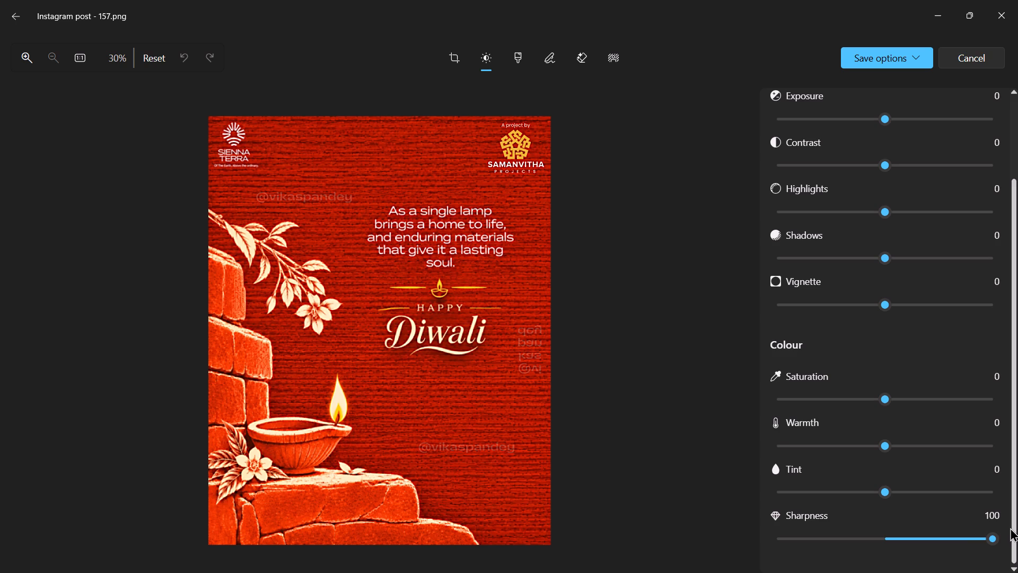
left_click_drag(1010, 527, 1002, 527)
Save the sharpened image as a PNG named Instagram post - 157.png in the Desktop folder.
left_click(923, 46)
left_click(923, 54)
left_click(875, 87)
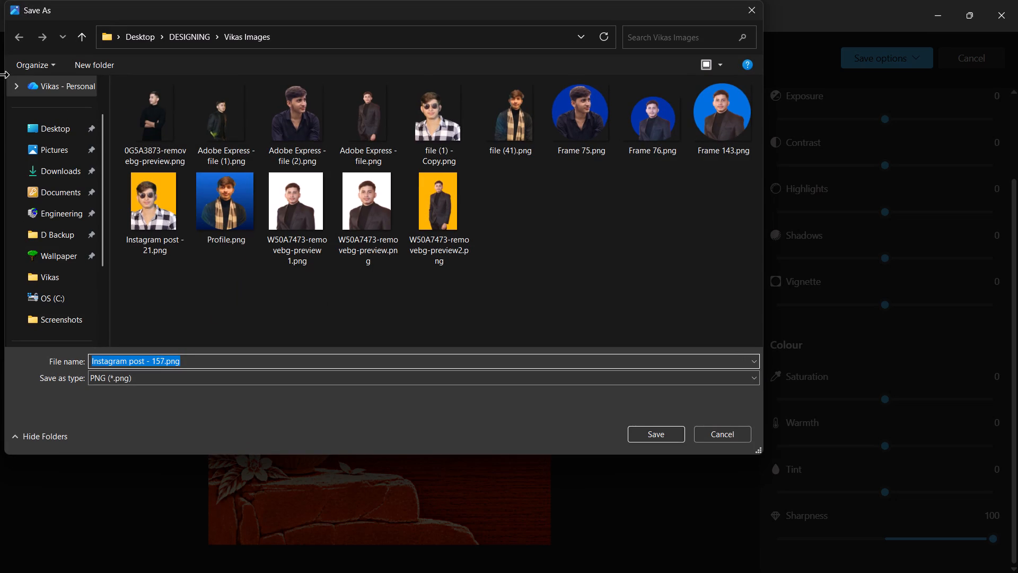
left_click(43, 127)
left_click(643, 440)
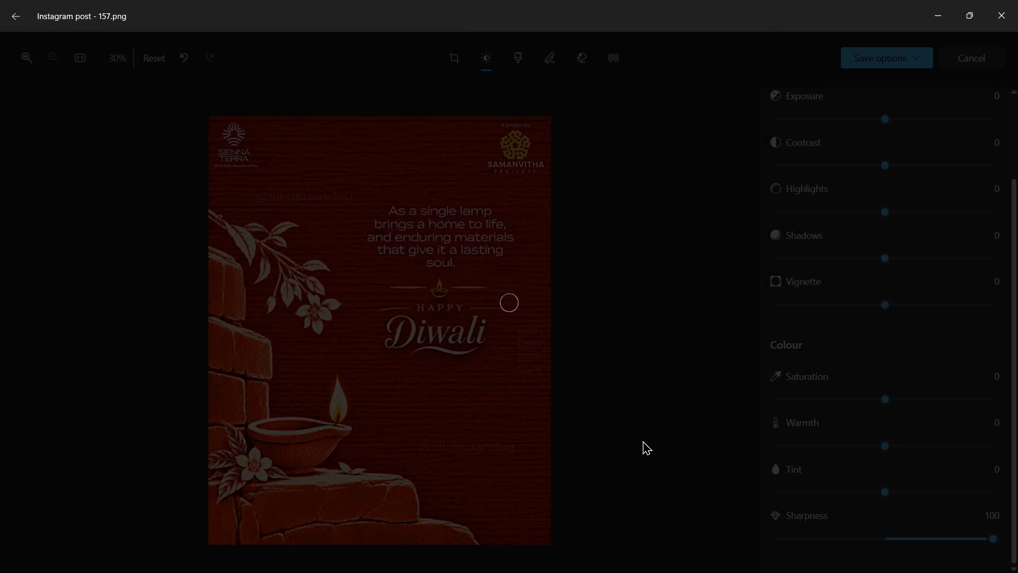
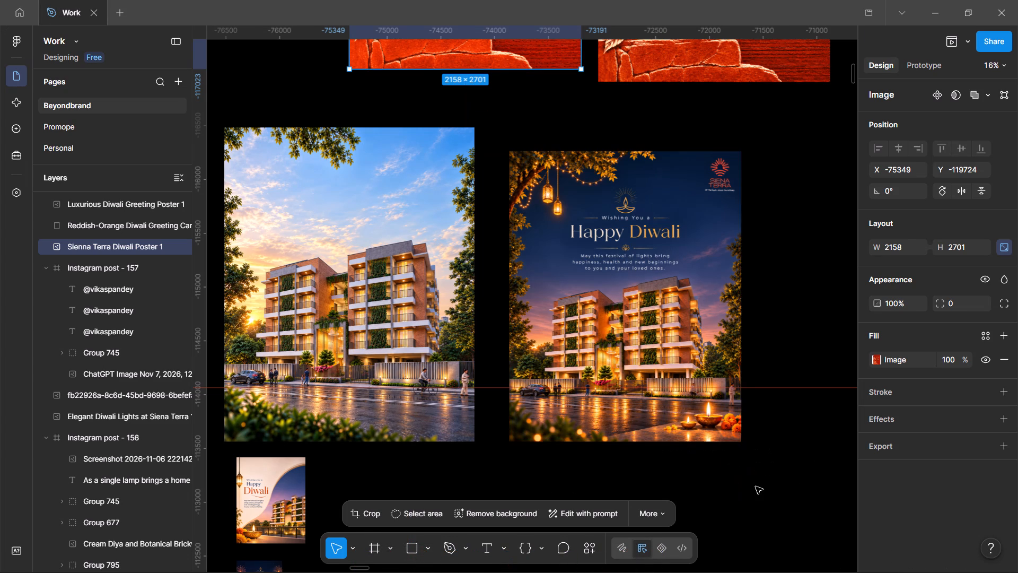
scroll(753, 482, "down", 7, "ctrl")
left_click_drag(719, 444, 497, 224)
left_click(497, 225)
left_click_drag(528, 257, 521, 305)
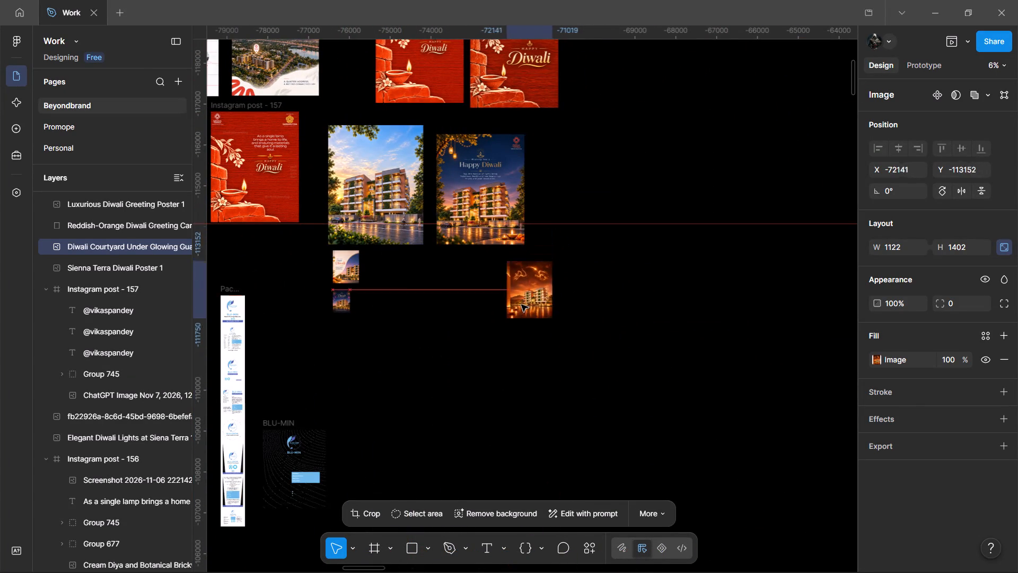
left_click_drag(521, 305, 504, 334)
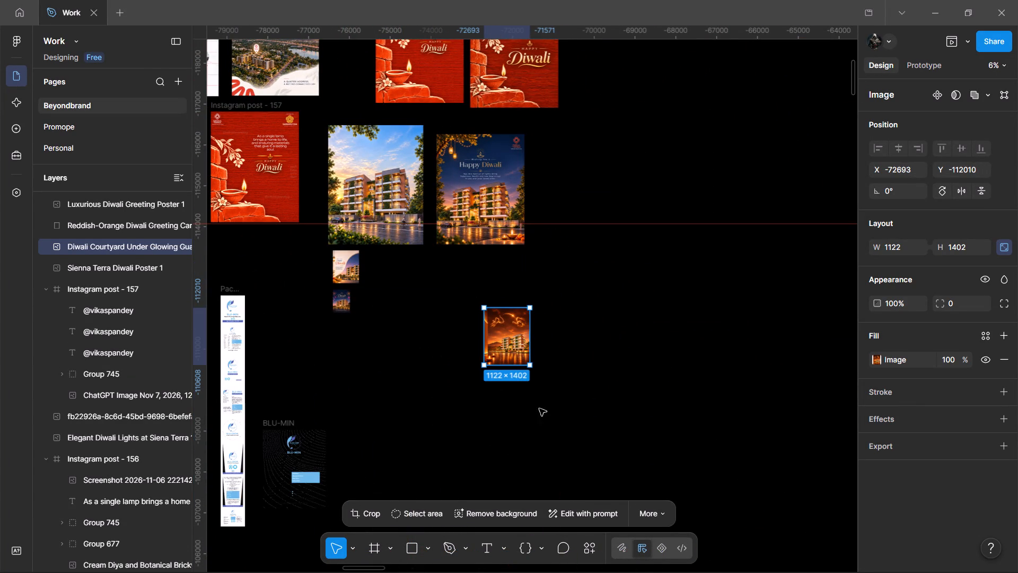
left_click_drag(508, 342, 451, 376)
Move the daytime apartment image and the dark blue Happy Diwali poster aside, away from Instagram post - 157.
left_click_drag(370, 168, 672, 142)
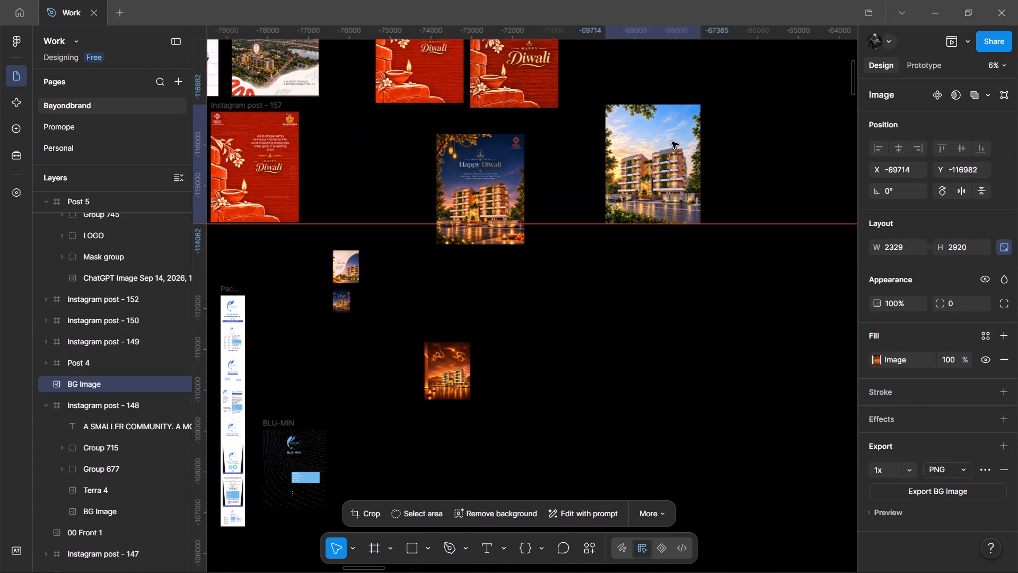
left_click_drag(672, 142, 687, 138)
left_click_drag(505, 160, 753, 248)
Move the two loose red Diwali posters and the two small Diwali thumbnails over beside the daytime apartment image and dark blue poster.
scroll(613, 226, "up", 5)
scroll(609, 232, "down", 3, "ctrl")
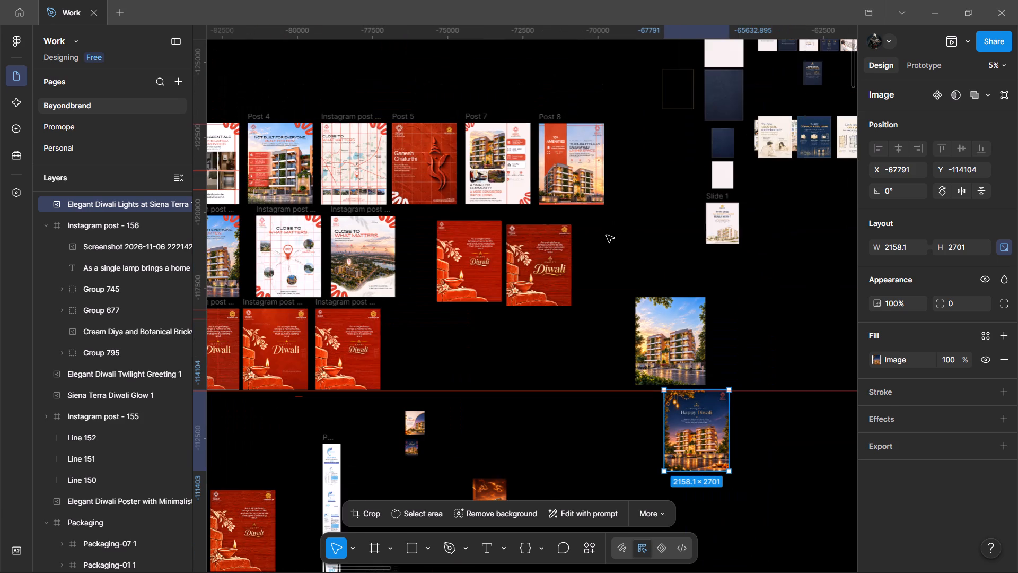
left_click_drag(481, 271, 780, 348)
left_click_drag(561, 282, 798, 441)
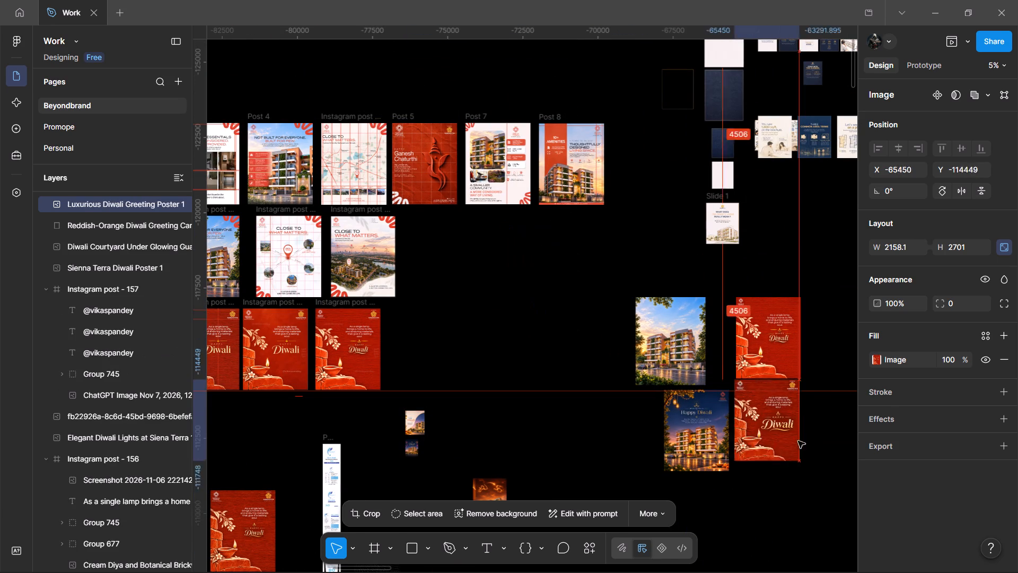
left_click_drag(798, 441, 827, 455)
scroll(433, 416, "down", 2)
left_click_drag(417, 400, 799, 477)
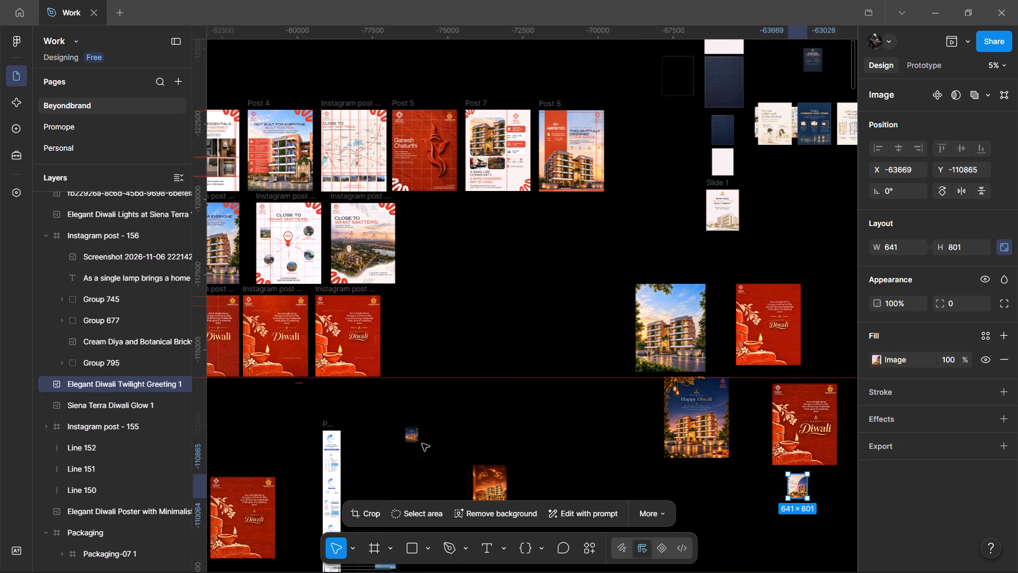
left_click_drag(419, 437, 730, 482)
Move the Diwali Courtyard image up toward the row containing Instagram post - 157.
left_click_drag(495, 478, 494, 382)
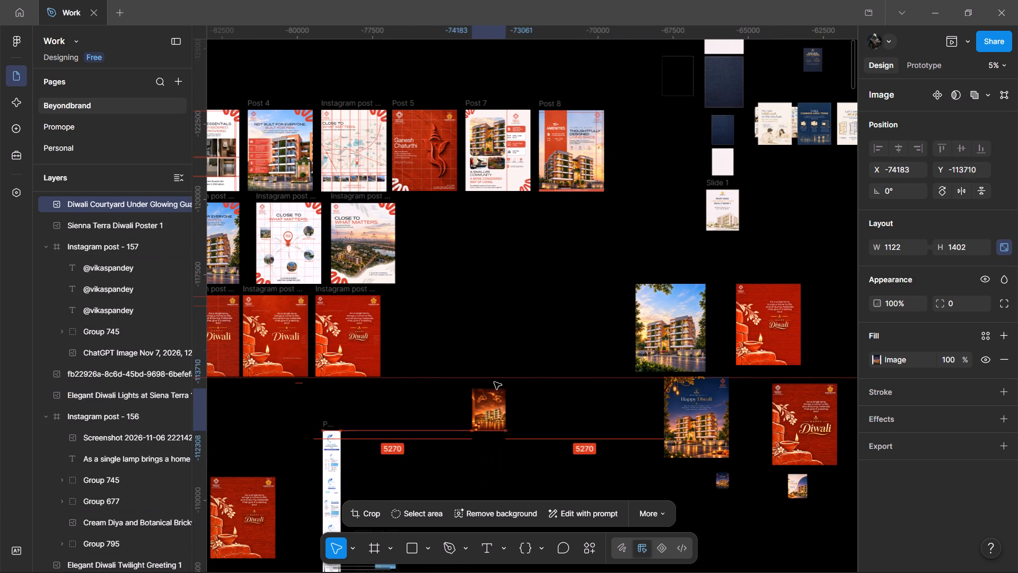
left_click_drag(494, 382, 491, 351)
Create a 1080 × 1350 Instagram post frame just right of Instagram post - 157, with their top edges aligned.
left_click_drag(362, 358, 486, 286)
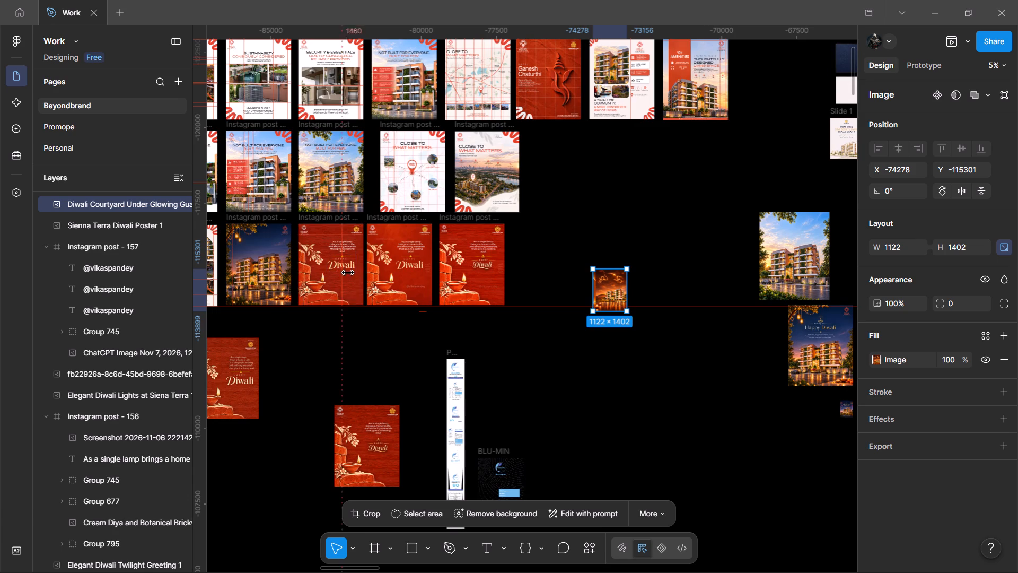
scroll(353, 273, "up", 6, "ctrl")
scroll(519, 287, "up", 3, "ctrl")
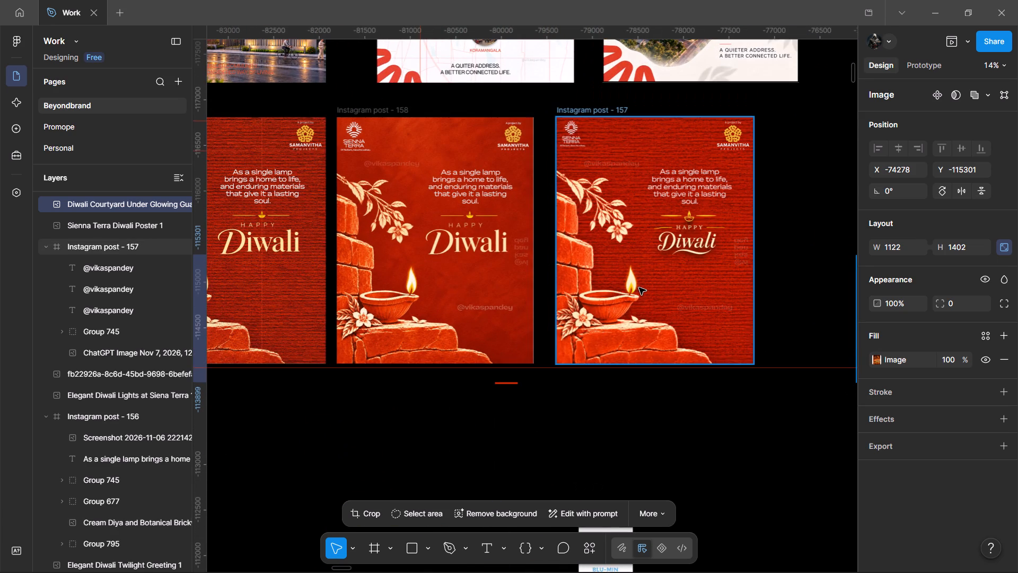
scroll(639, 288, "down", 2, "ctrl")
left_click_drag(639, 288, 502, 291)
left_click(502, 291)
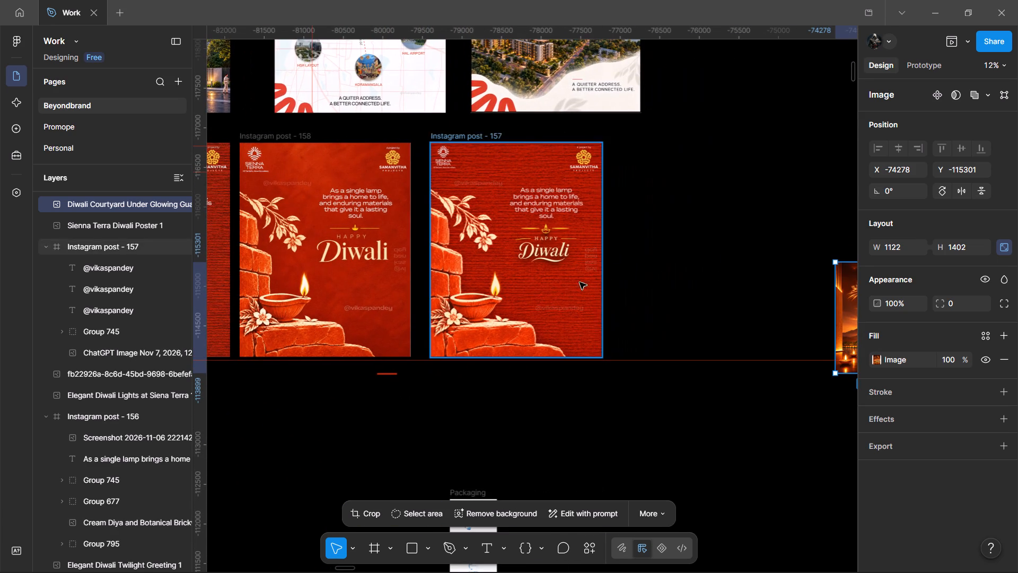
left_click_drag(694, 272, 489, 277)
left_click(487, 277)
left_click(368, 546)
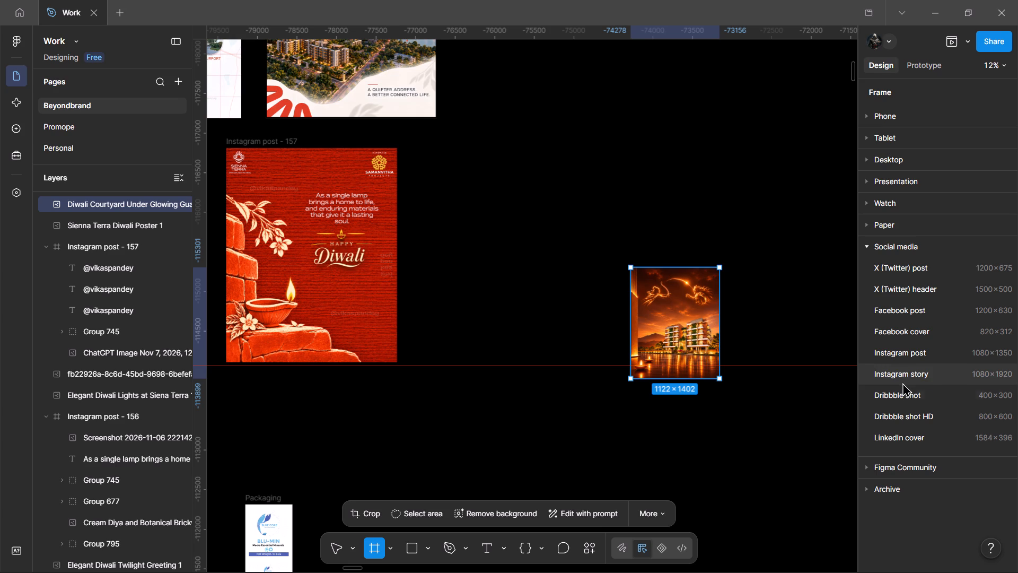
left_click(912, 349)
left_click_drag(522, 299, 507, 253)
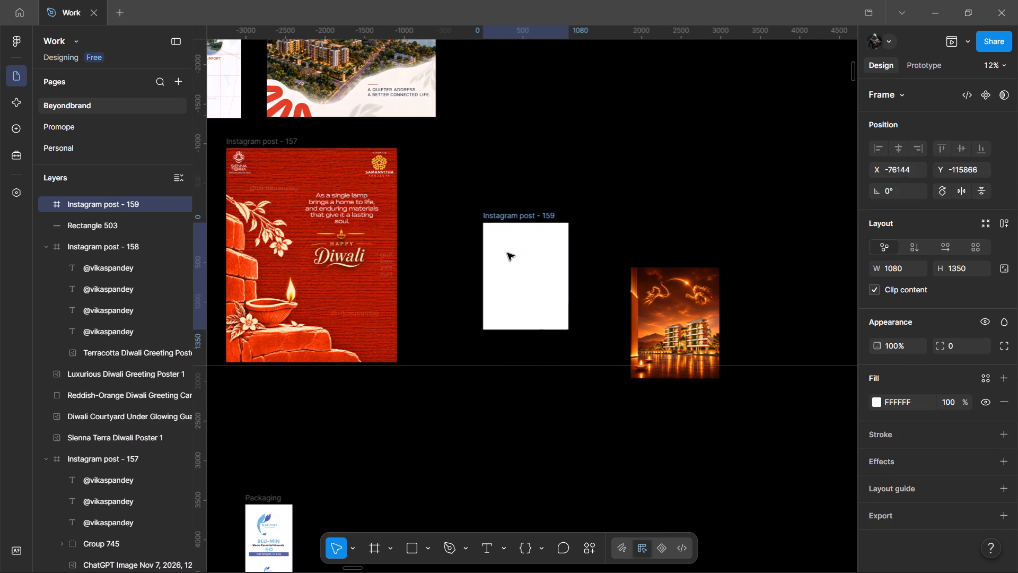
left_click_drag(507, 253, 447, 203)
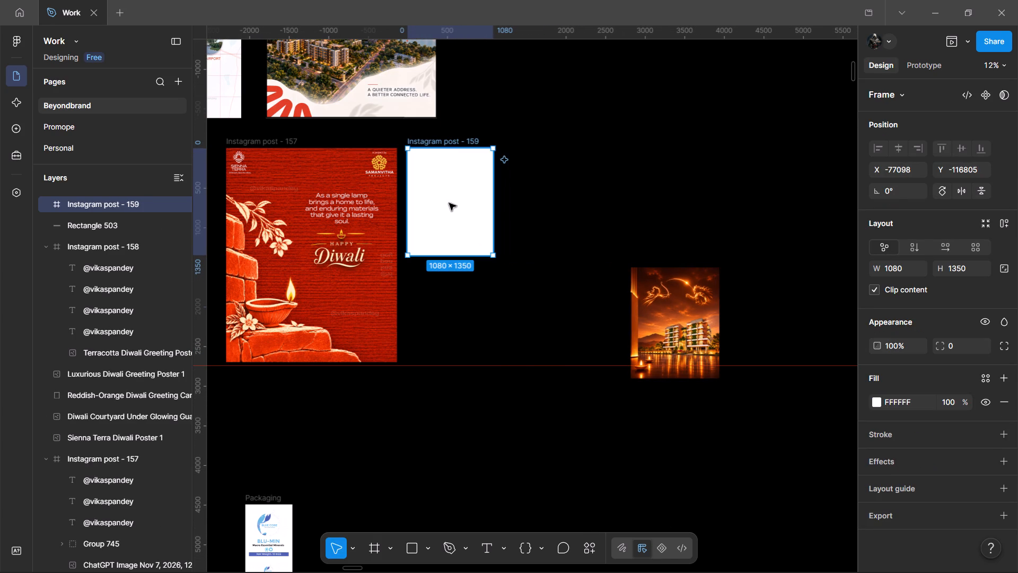
Scale the new empty frame proportionally to about 2161 × 2701 so it matches the height of Instagram post - 157.
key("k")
left_click_drag(493, 255, 560, 349)
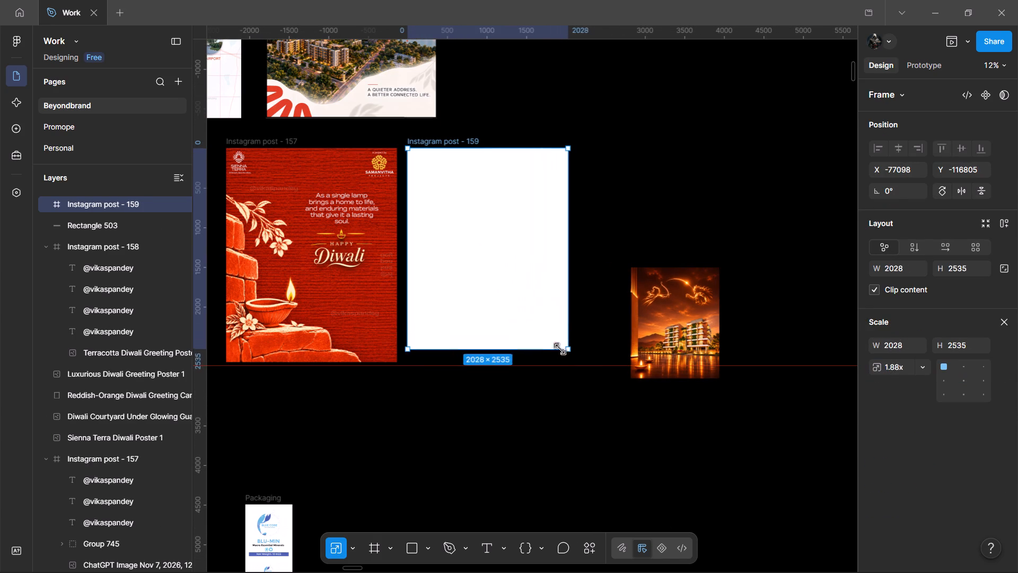
left_click_drag(560, 349, 564, 361)
Place the Diwali Courtyard image at the new frame's top-left corner and scale it to fill the frame.
left_click(697, 337)
left_click_drag(686, 318, 525, 246)
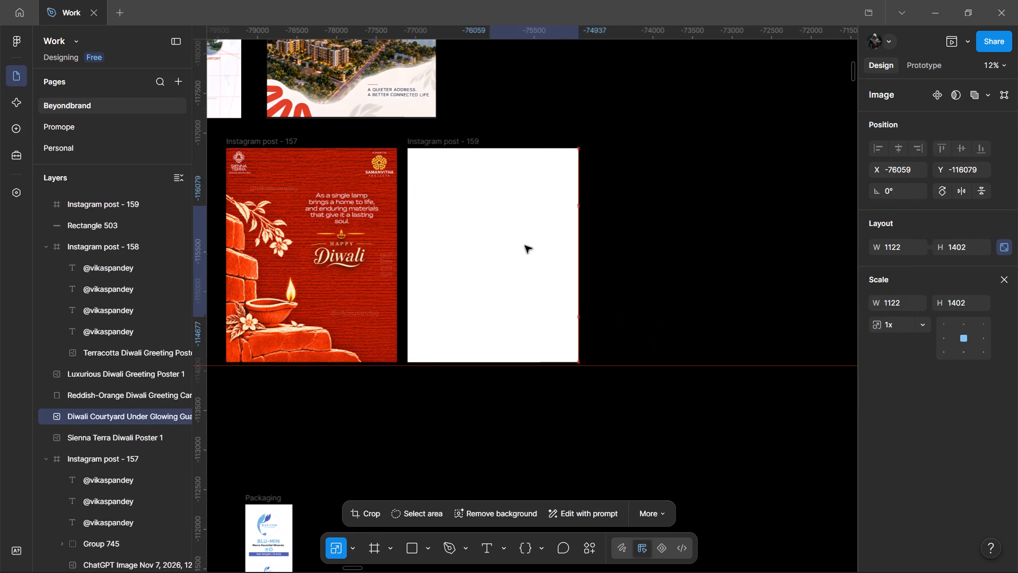
left_click_drag(525, 246, 465, 199)
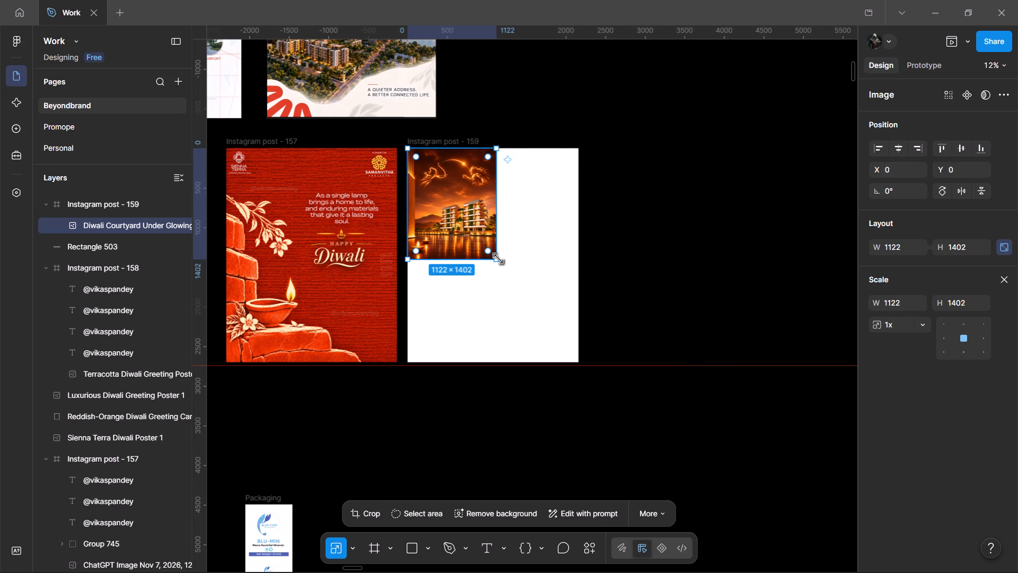
left_click_drag(498, 259, 576, 325)
left_click(654, 314)
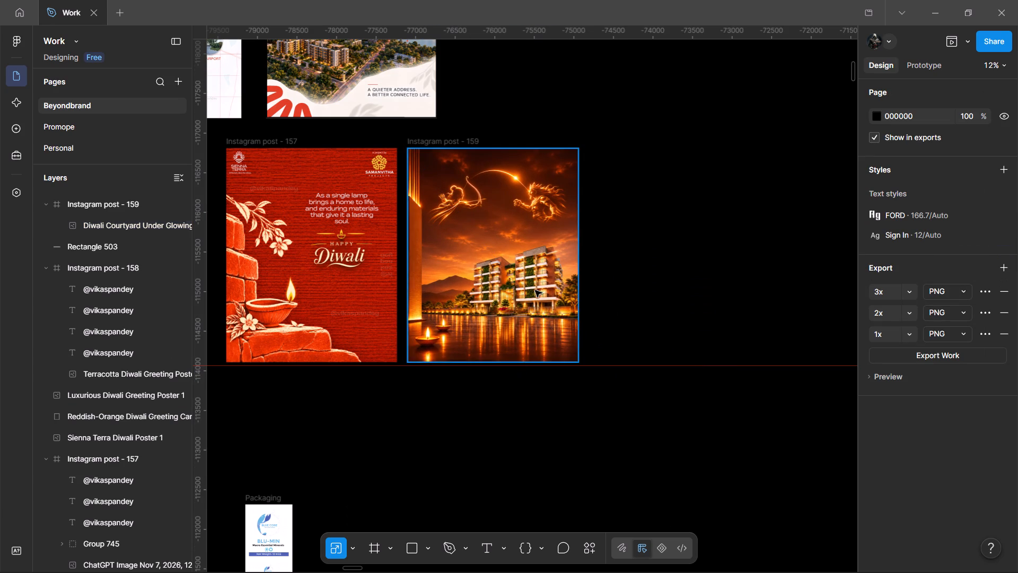
Copy the Sienna Terra and Samanvitha Projects logos from Instagram post - 156 into Instagram post - 159.
left_click_drag(247, 170, 556, 199)
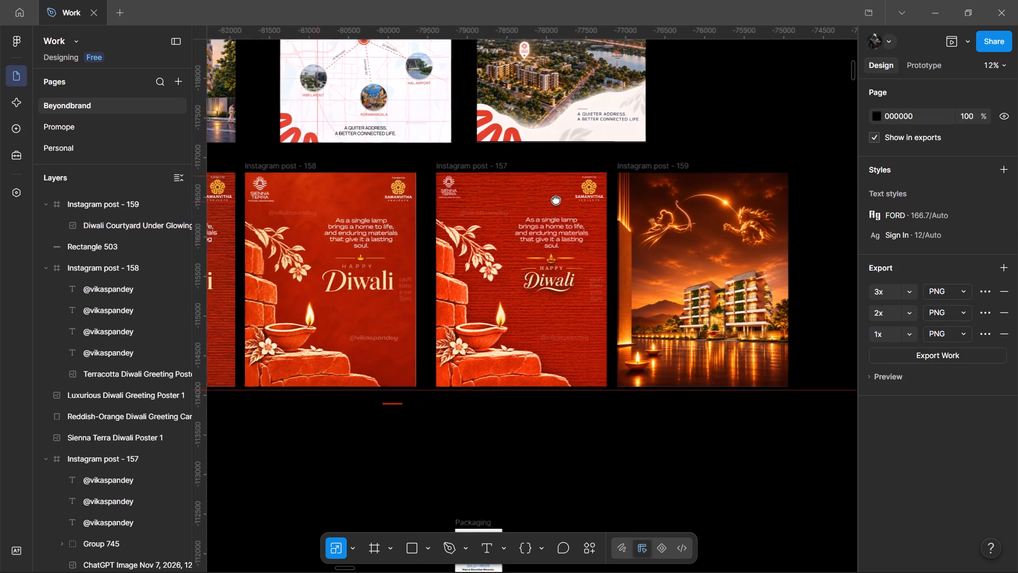
left_click_drag(556, 199, 680, 203)
left_click_drag(678, 203, 666, 203)
left_click_drag(212, 211, 400, 214)
left_click(400, 214)
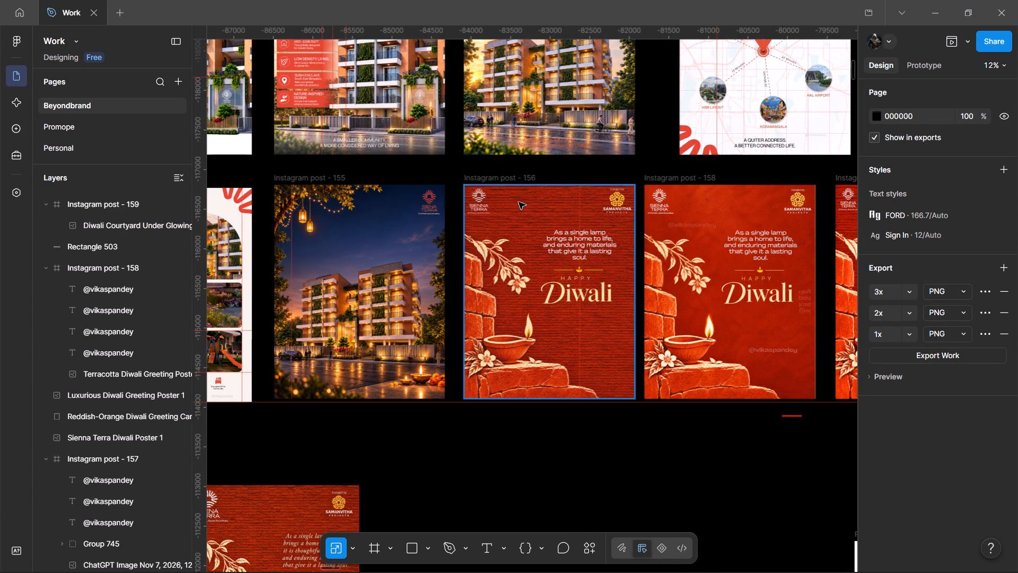
left_click(475, 201)
left_click(613, 203, "shift")
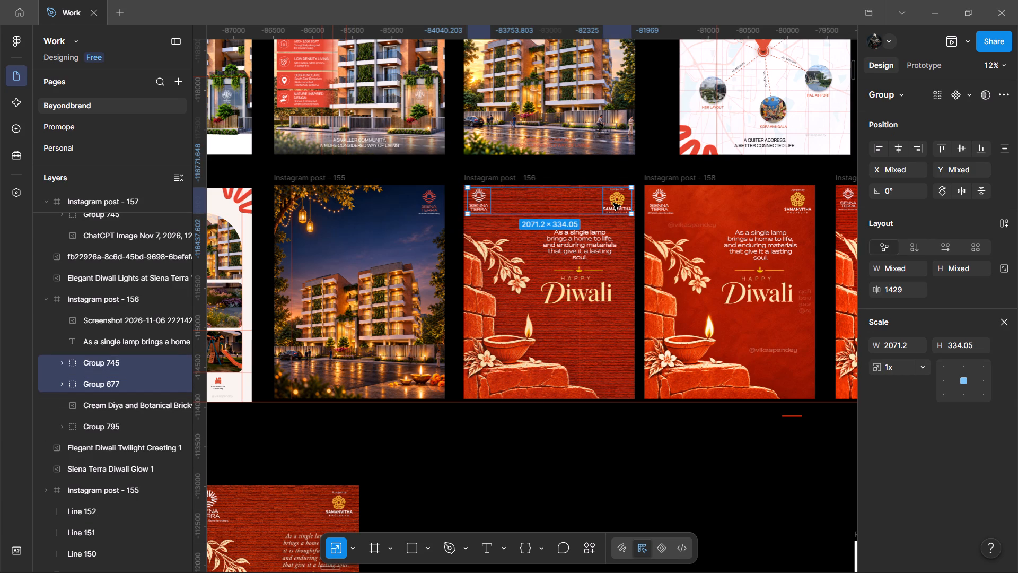
key("ctrl+c")
left_click_drag(798, 222, 322, 217)
left_click(299, 215)
left_click(587, 172)
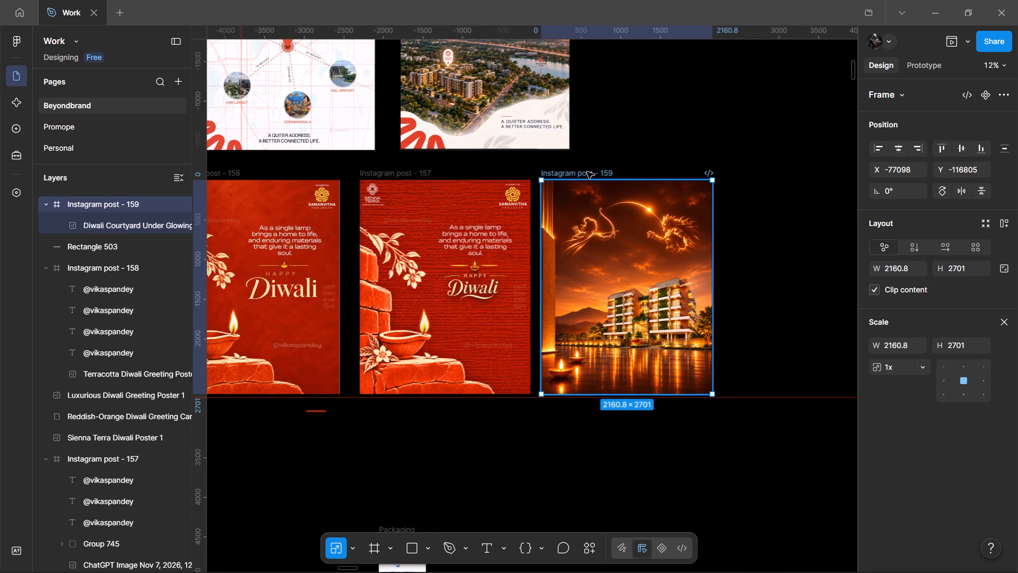
key("ctrl+v")
left_click(771, 211)
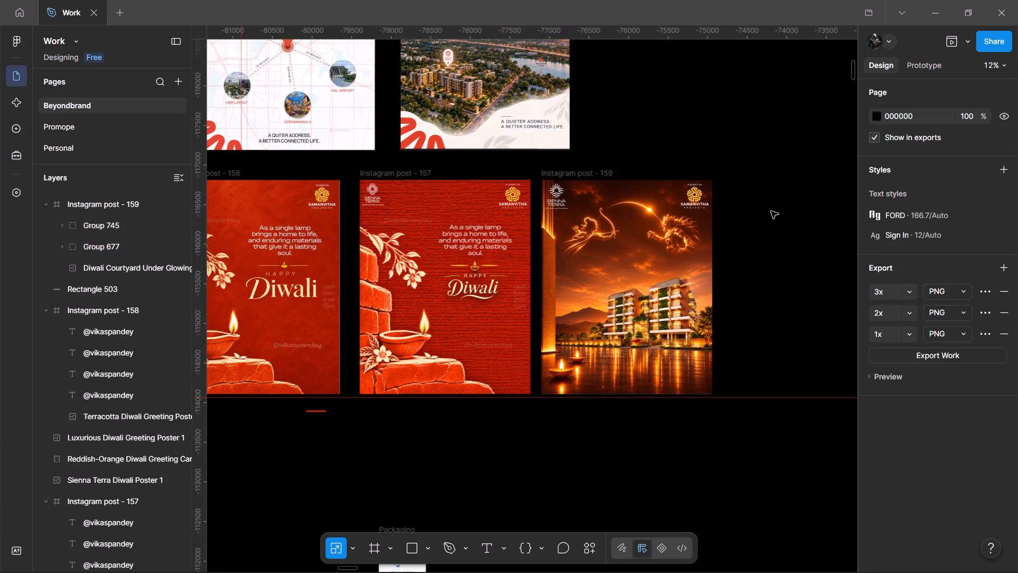
Recolour the sunburst emblem of the Sienna Terra logo in Instagram post - 159 with the orange-red page colour.
scroll(556, 195, "up", 9, "ctrl")
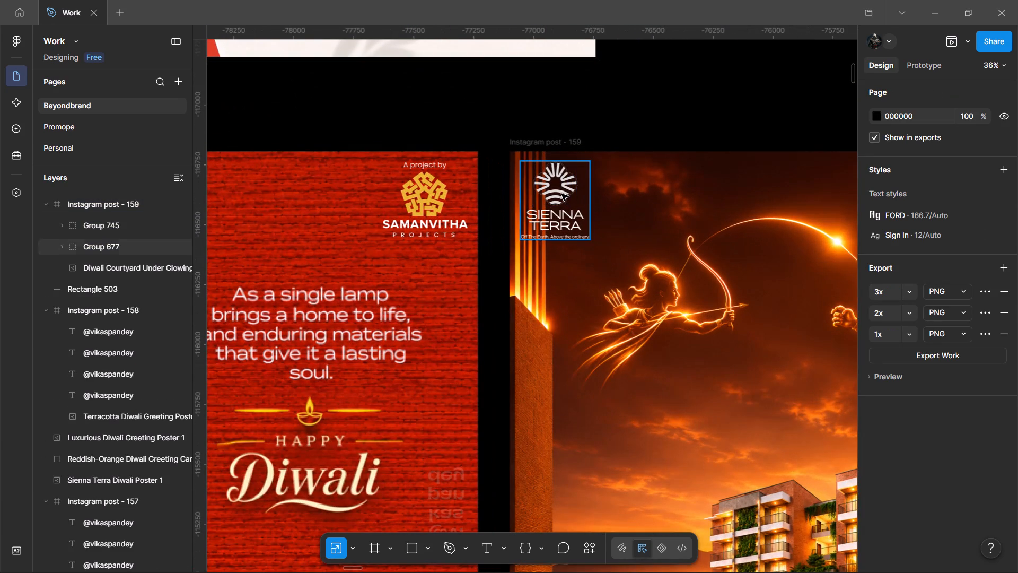
double_click(562, 191)
left_click(997, 305)
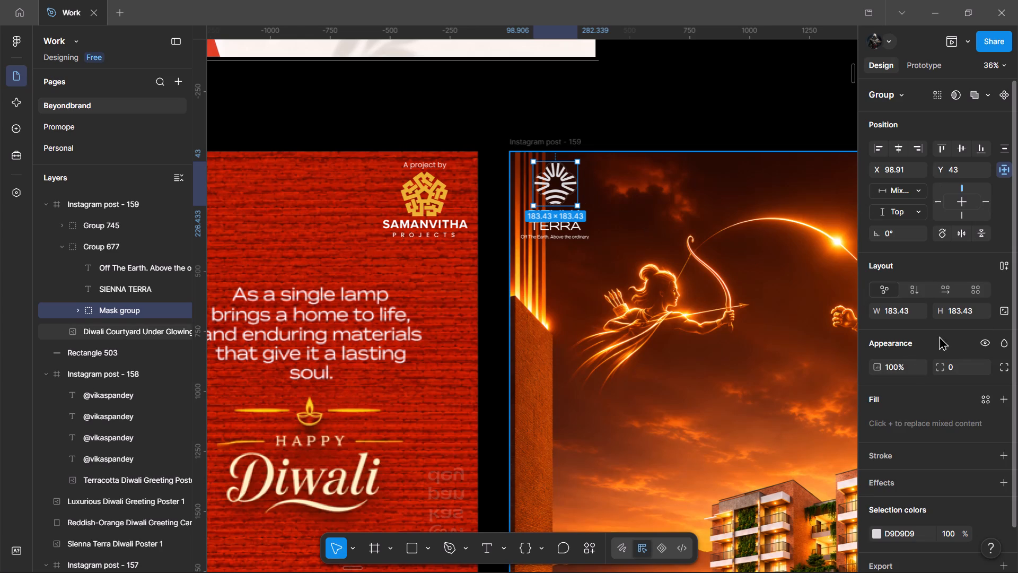
scroll(873, 524, "down", 4)
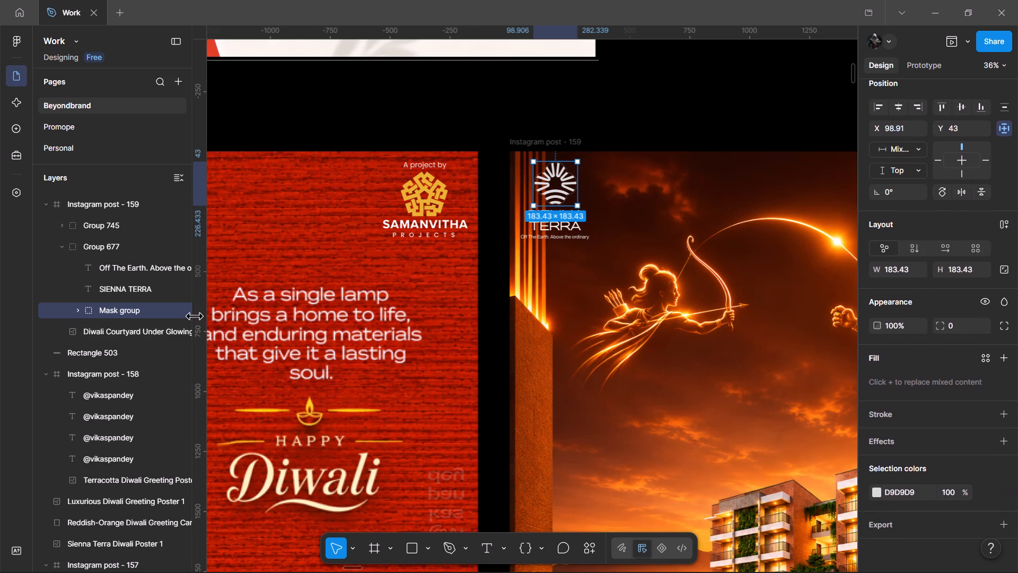
left_click(78, 312)
left_click(111, 332)
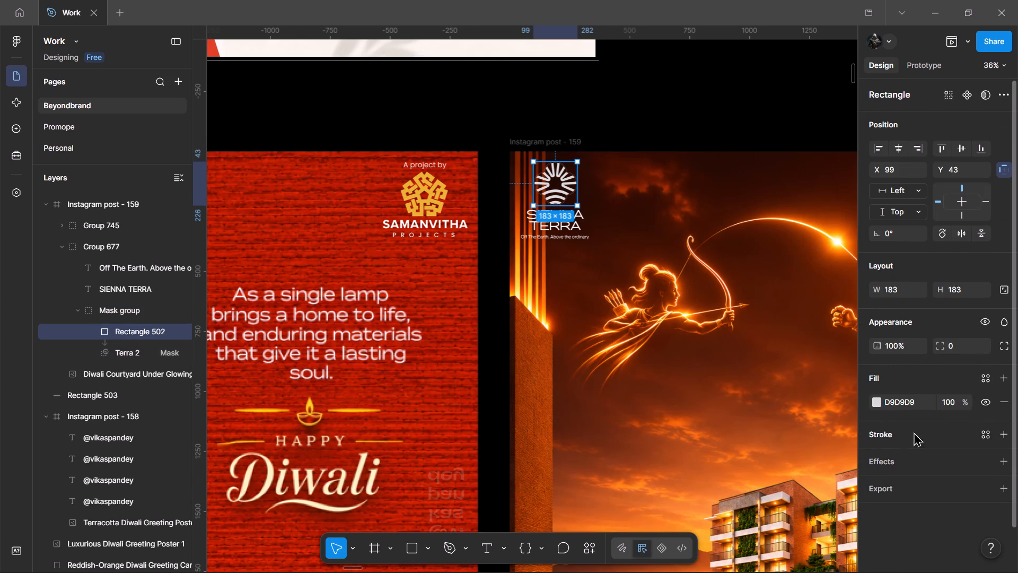
left_click(874, 402)
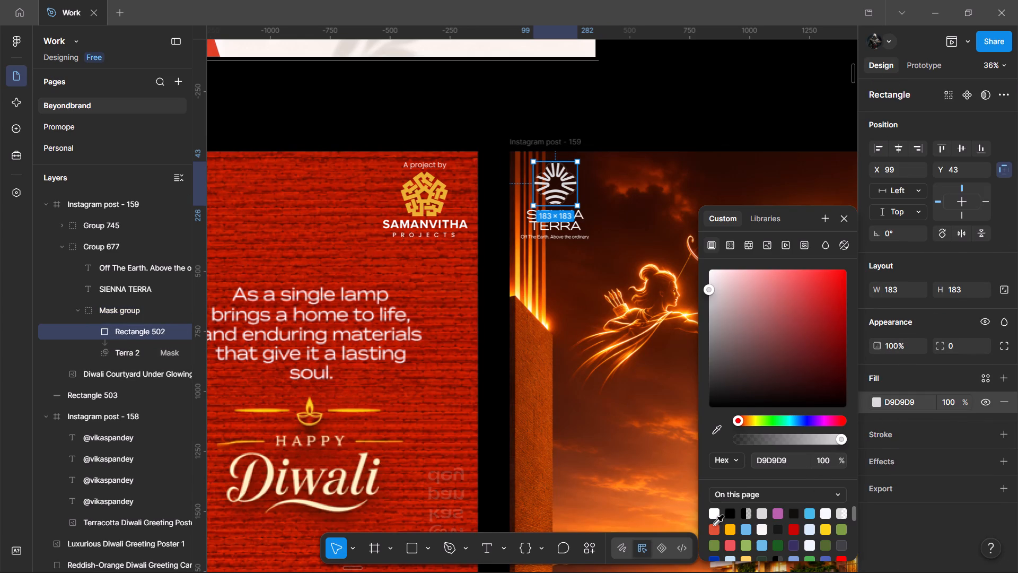
left_click(714, 525)
Set the fill of the SIENNA TERRA logo text in Instagram post - 159 to E15335.
left_click(559, 227)
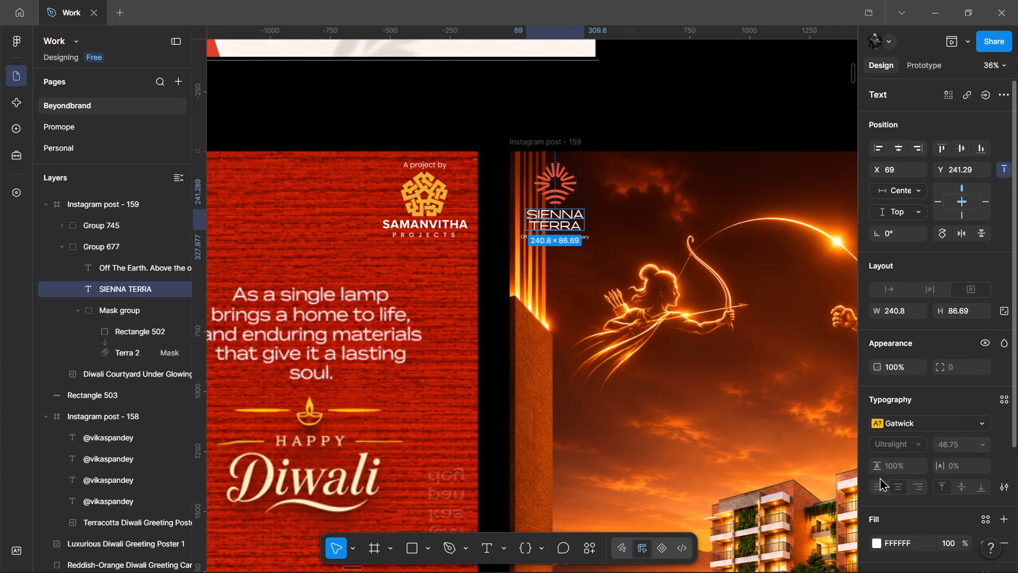
left_click(876, 543)
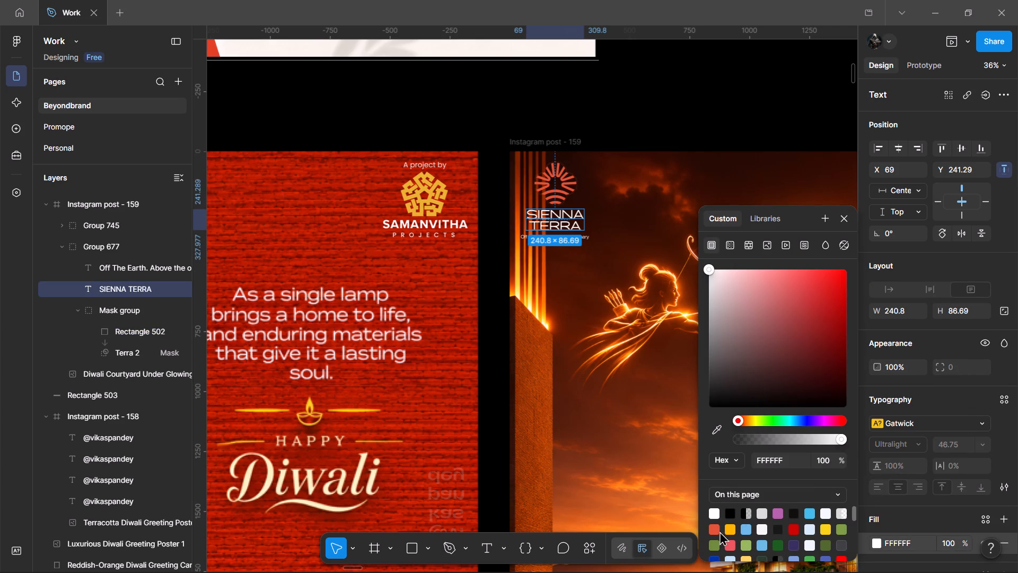
left_click(715, 531)
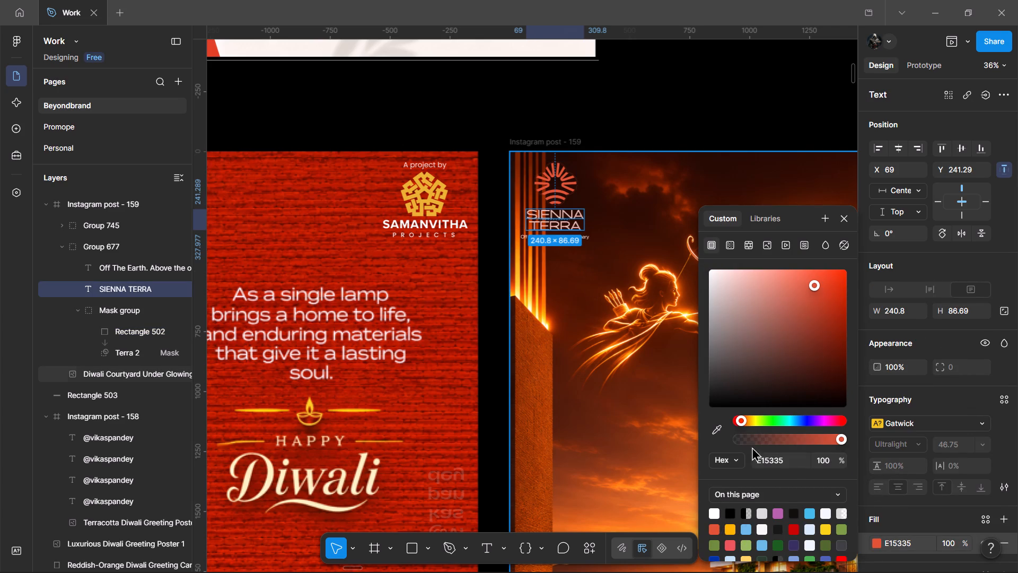
Copy the SIENNA TERRA text's fill colour and apply it to the text's stroke, E15335.
scroll(901, 493, "down", 4)
left_click(914, 381)
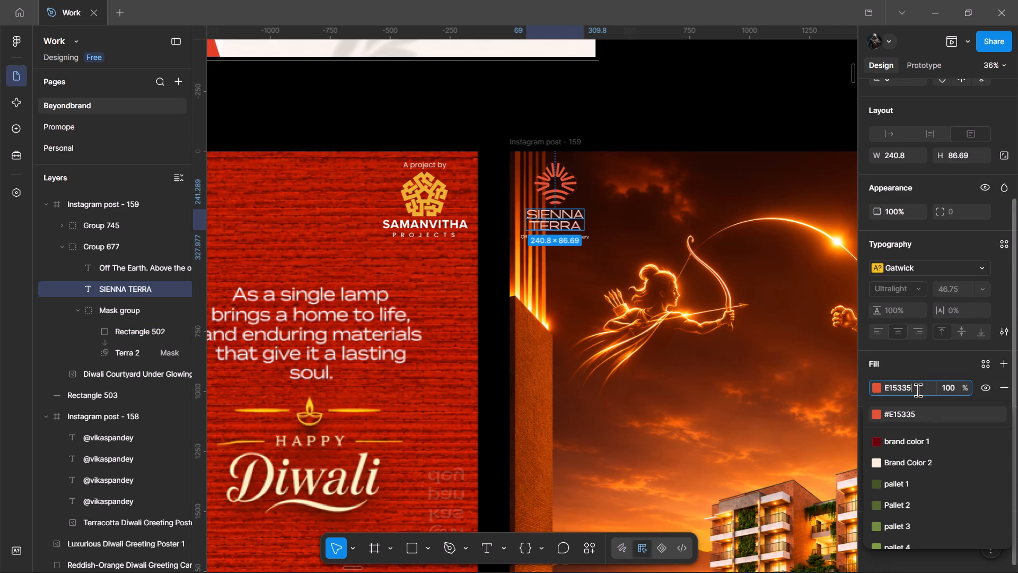
key("ctrl+c")
scroll(943, 416, "down", 5)
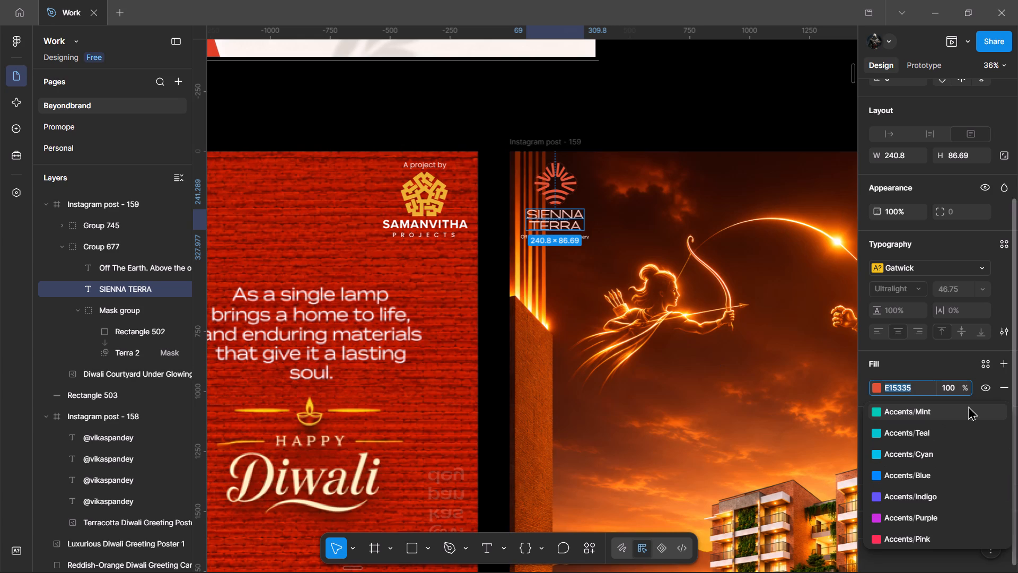
left_click(919, 363)
scroll(922, 379, "down", 3)
left_click(926, 447)
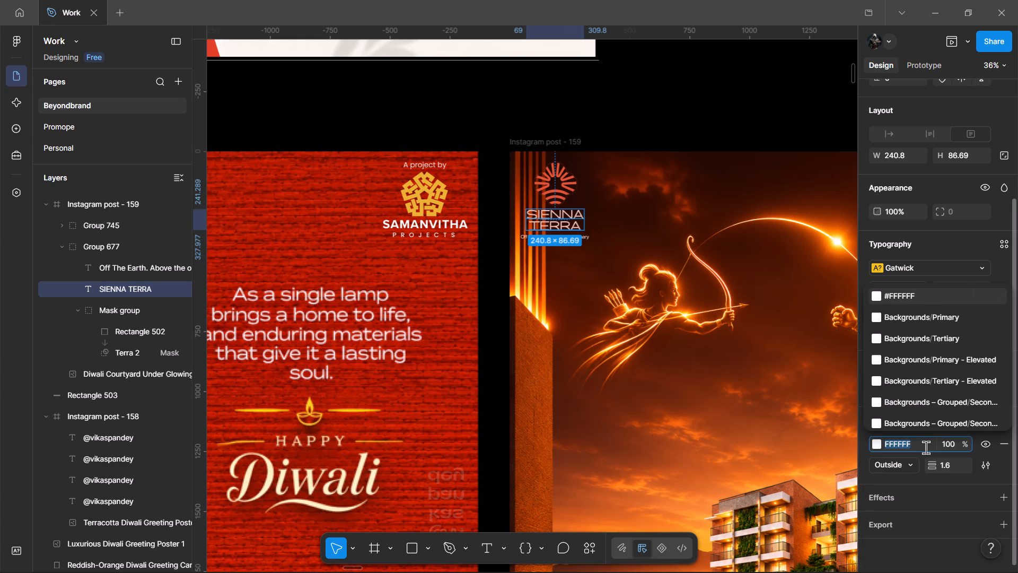
key("ctrl+v")
key("Return")
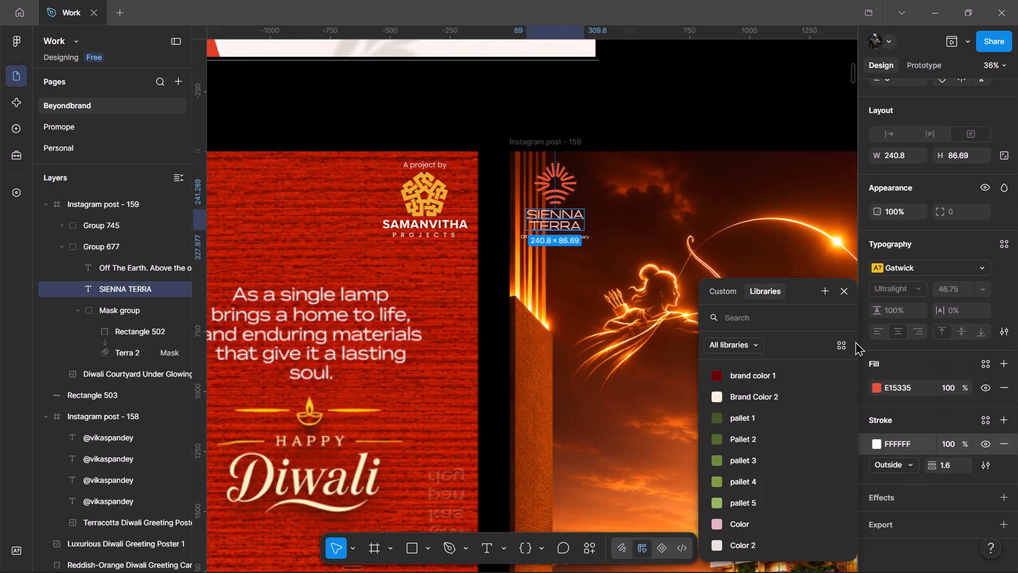
left_click(915, 442)
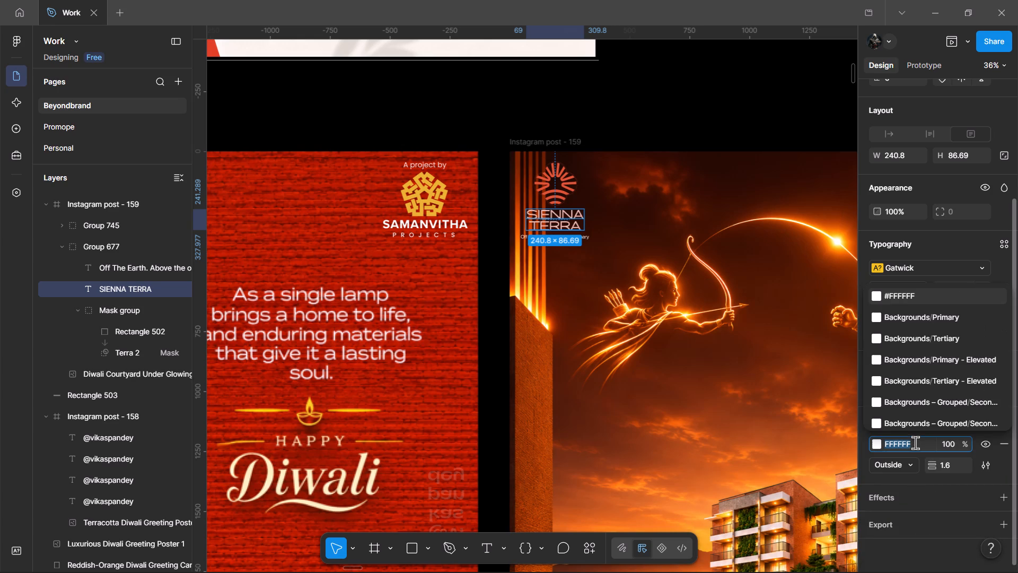
key("ctrl+v")
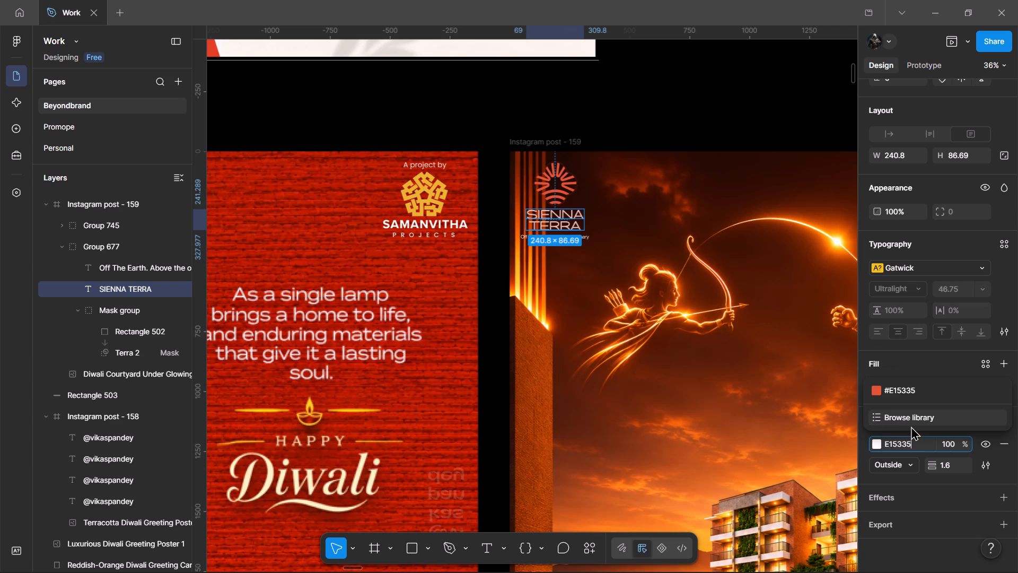
left_click(927, 395)
double_click(919, 387)
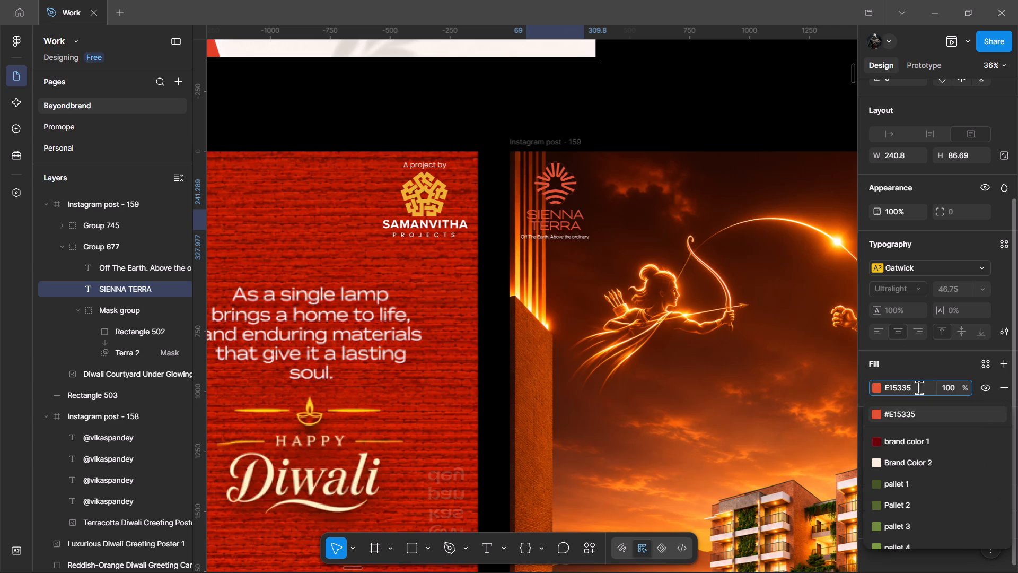
key("ctrl+c")
left_click(902, 368)
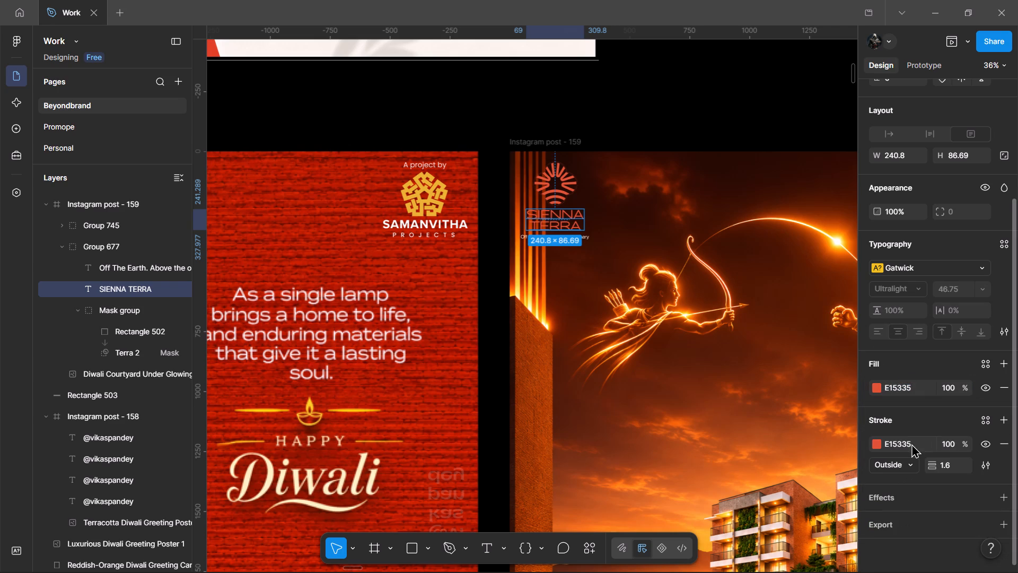
Adjust the fill colour of the "Off The Earth. Above the ordinary" tagline beneath the SIENNA TERRA text.
left_click(638, 341)
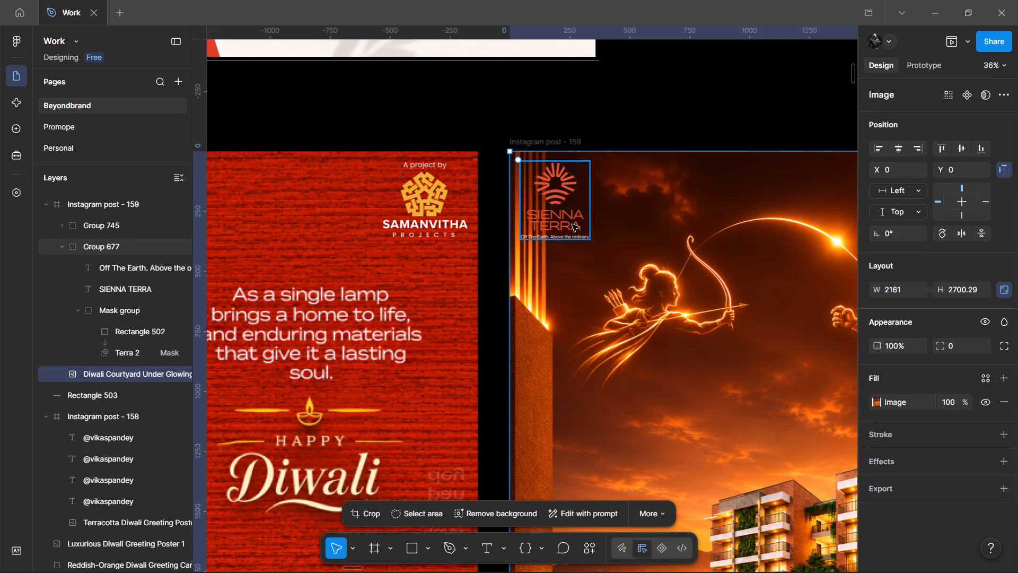
double_click(574, 236)
scroll(984, 480, "down", 2)
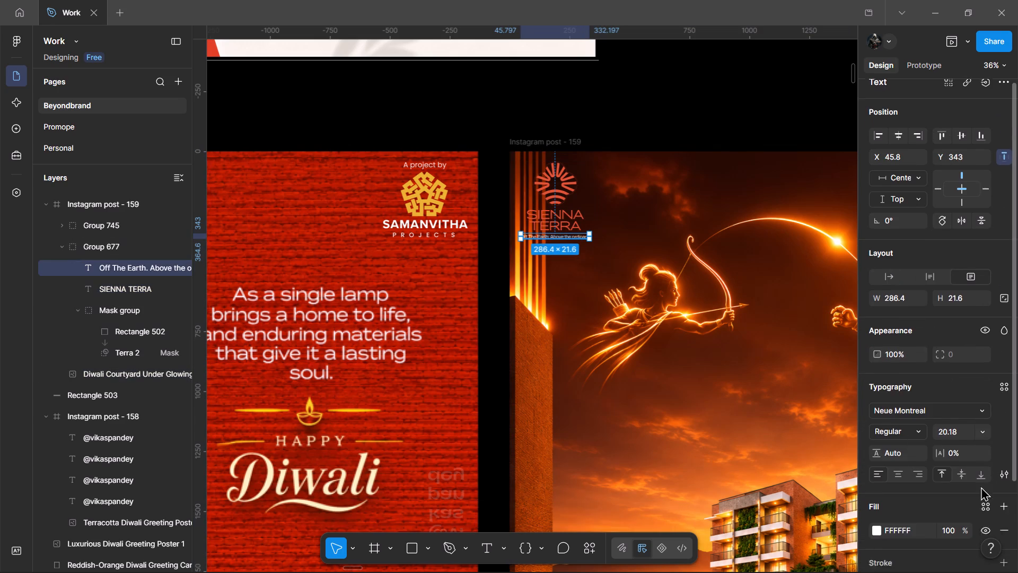
scroll(981, 487, "down", 2)
left_click(876, 437)
left_click_drag(810, 355, 630, 248)
left_click(561, 355)
Review the overall composition of Instagram post - 159, including both logos against the orange Diwali background.
left_click_drag(654, 349, 592, 338)
left_click_drag(576, 335, 571, 334)
scroll(565, 333, "down", 5, "ctrl")
left_click_drag(619, 344, 531, 285)
left_click(526, 283)
left_click(522, 281)
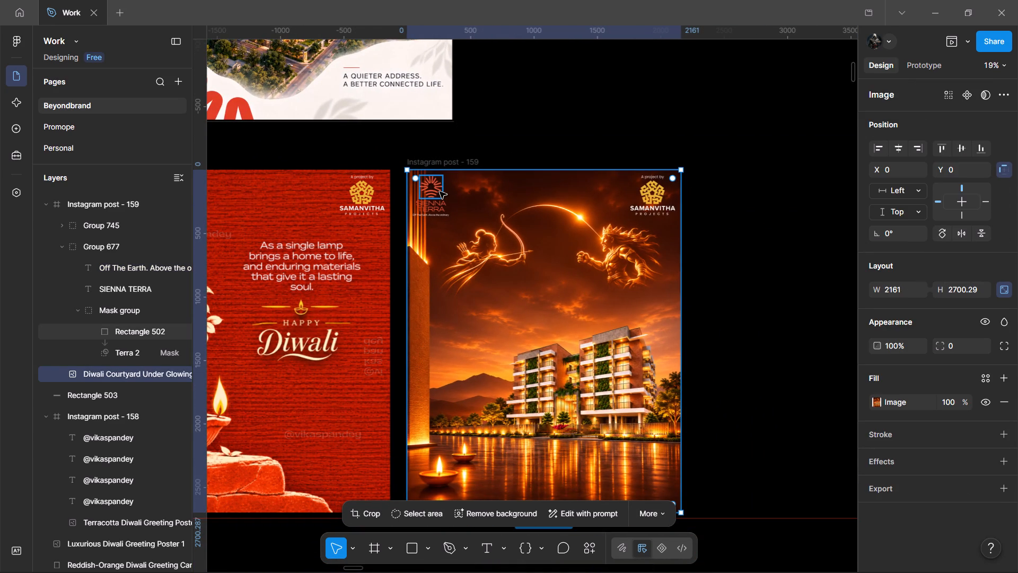
left_click(564, 288)
scroll(530, 322, "up", 5, "ctrl")
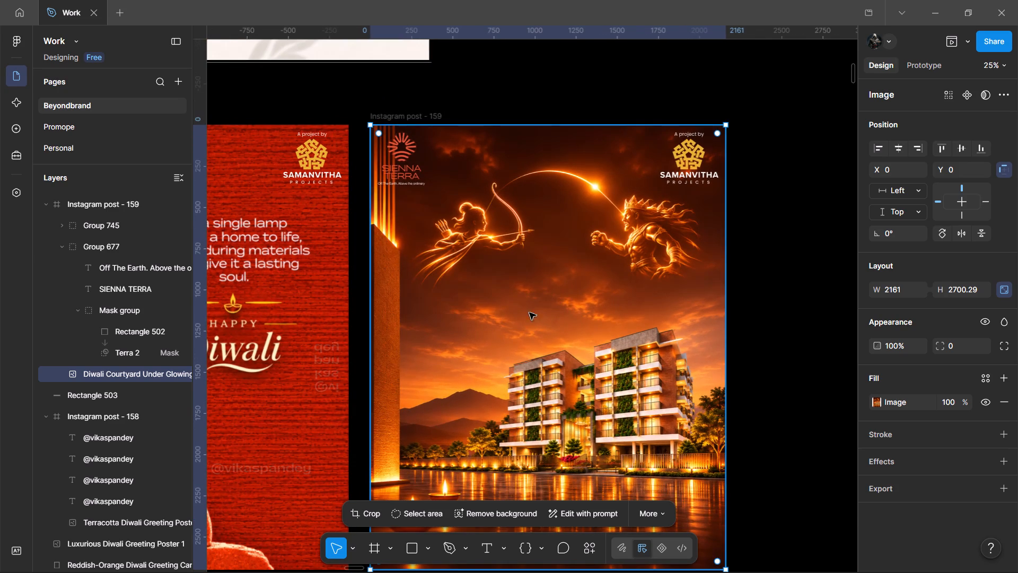
scroll(460, 223, "down", 6, "ctrl")
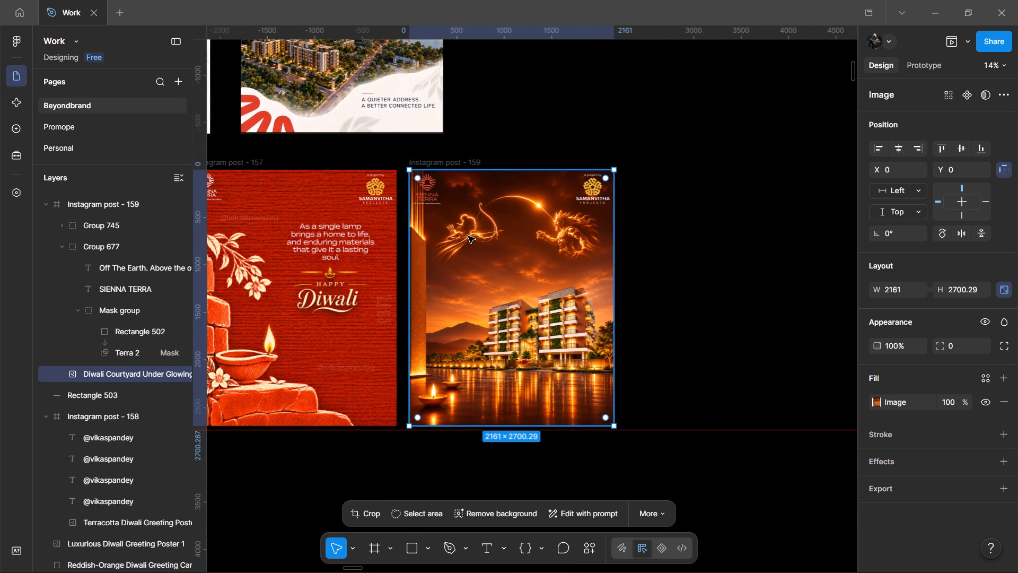
scroll(496, 304, "down", 3, "ctrl")
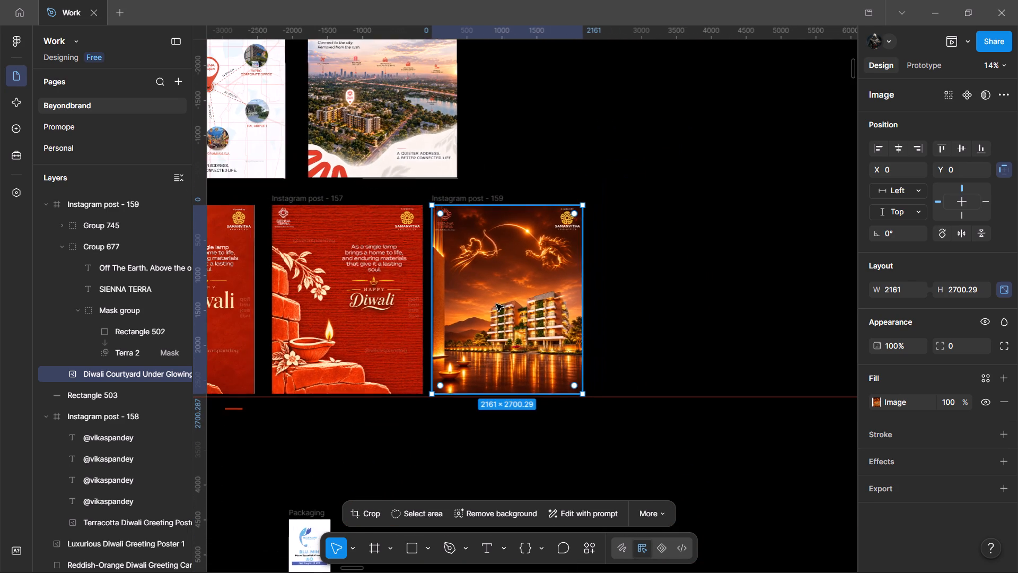
left_click_drag(225, 265, 722, 266)
left_click_drag(722, 266, 716, 266)
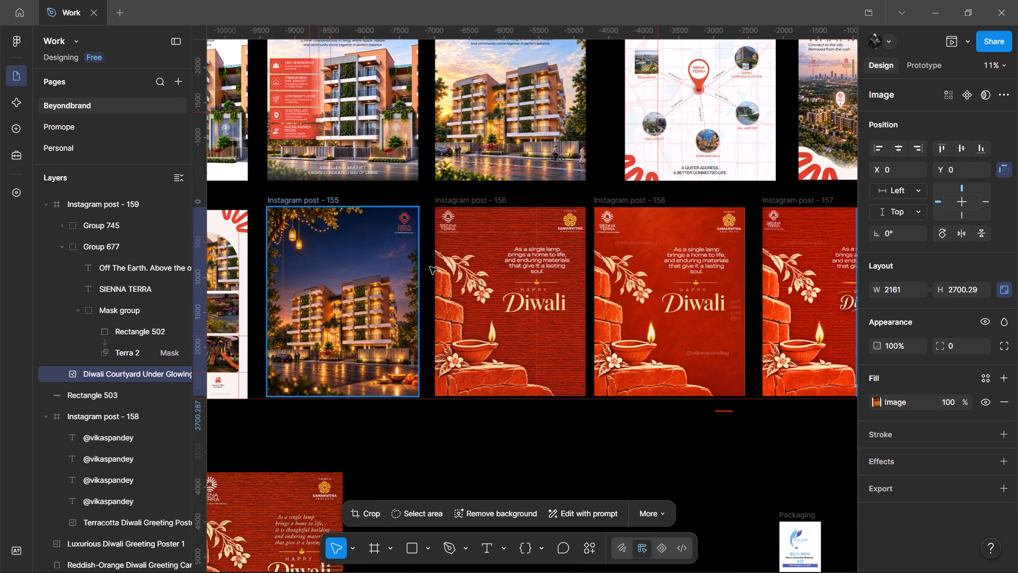
left_click(550, 261)
left_click_drag(550, 261, 972, 257, "alt")
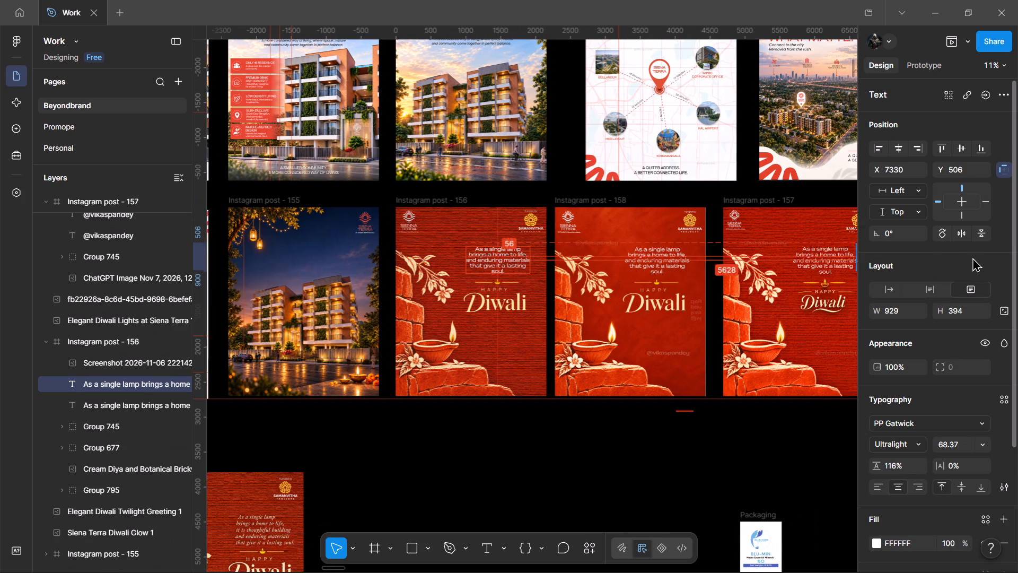
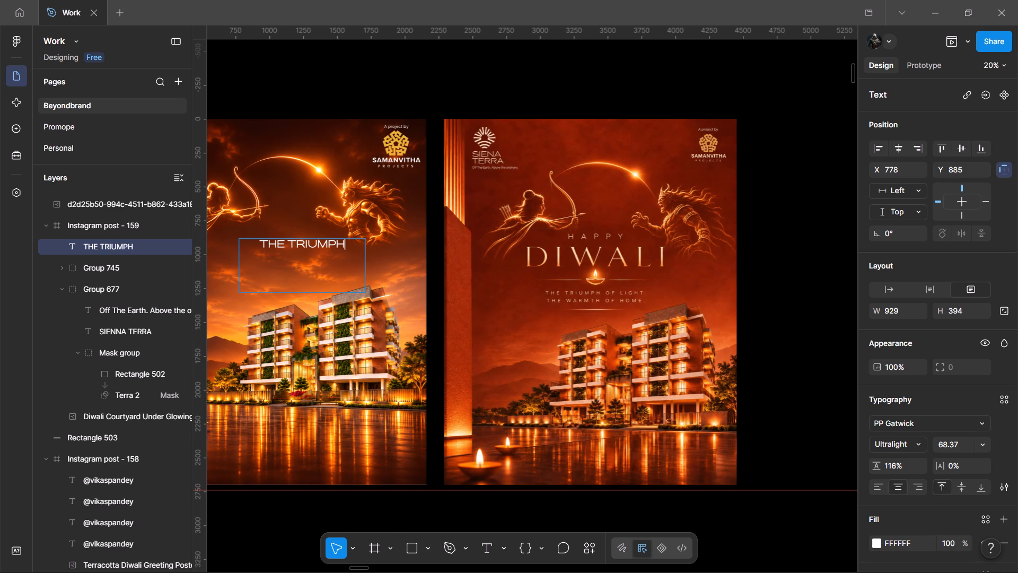
key("space")
type("OF LIGHT")
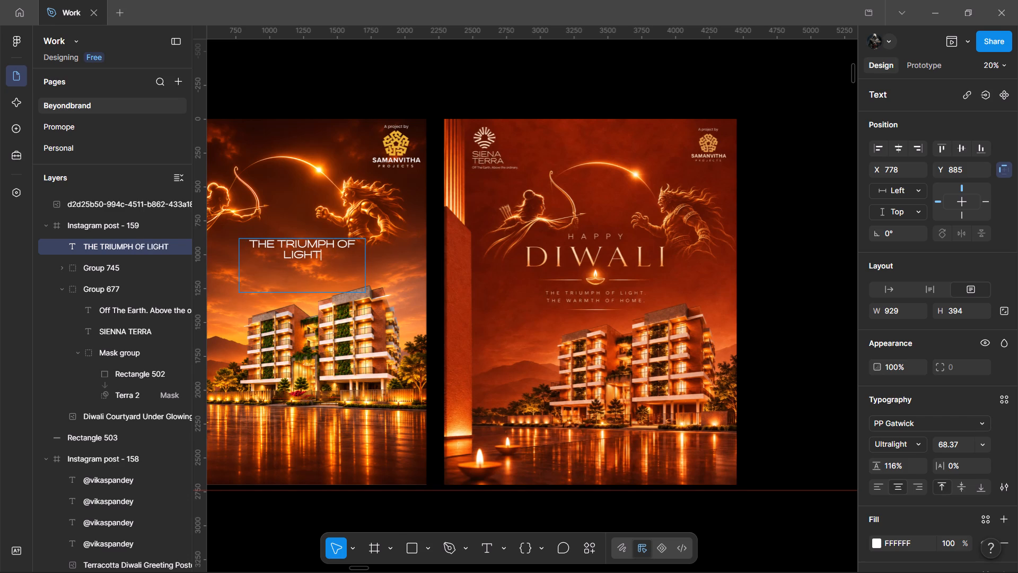
key("period")
key("shift+Return")
type("THE")
key("space")
type("WARMTH")
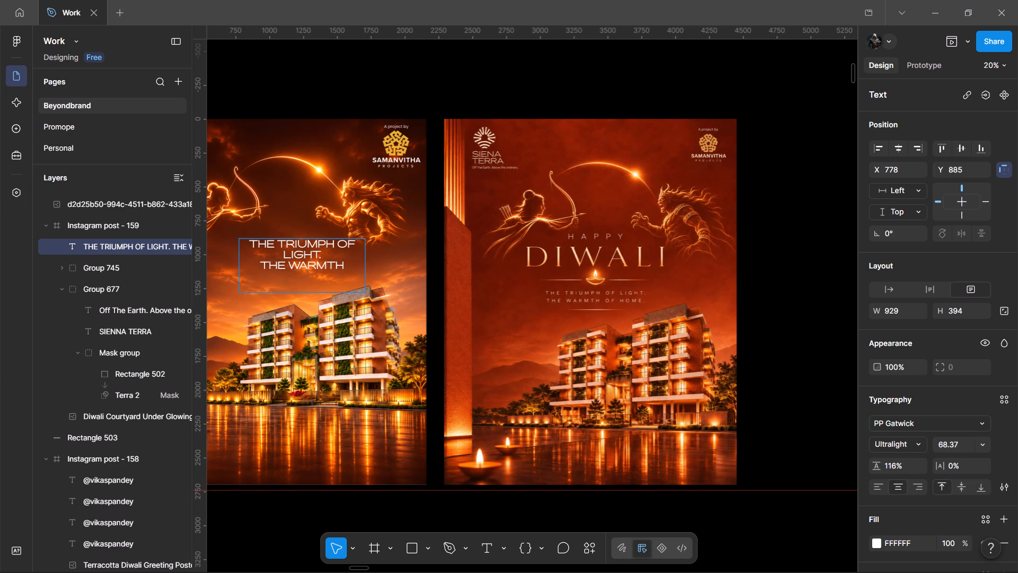
key("space")
type("OF")
key("space")
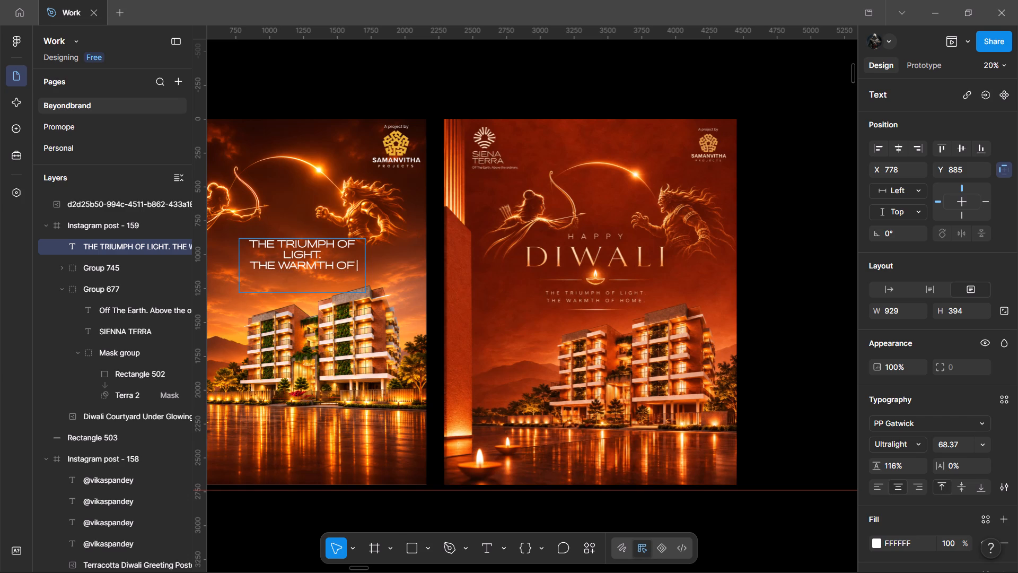
type("HOME")
key("period")
left_click(393, 257)
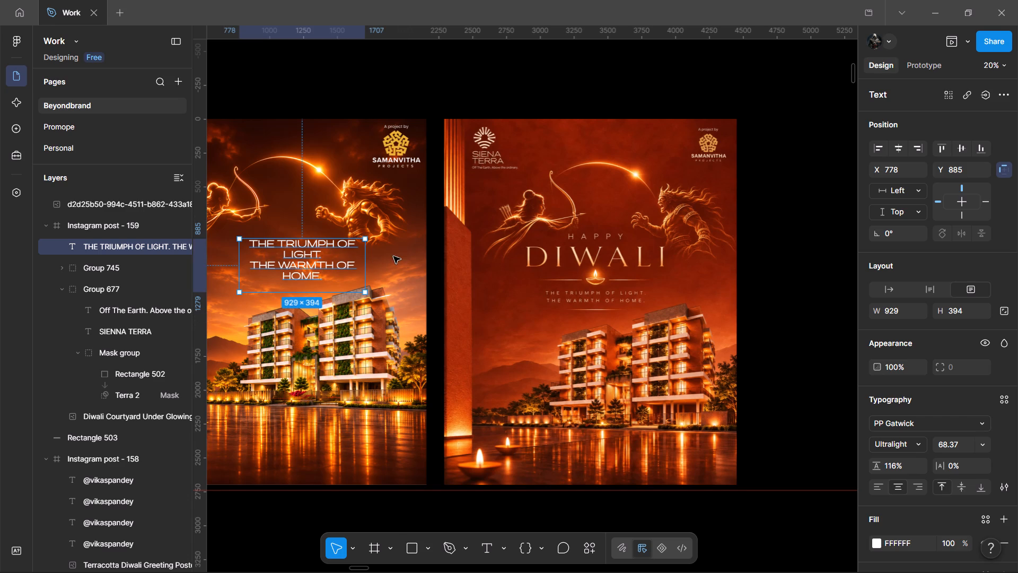
Resize the new message's text box to about 1339 × 157 so each sentence fits on one line.
left_click_drag(367, 261, 394, 264)
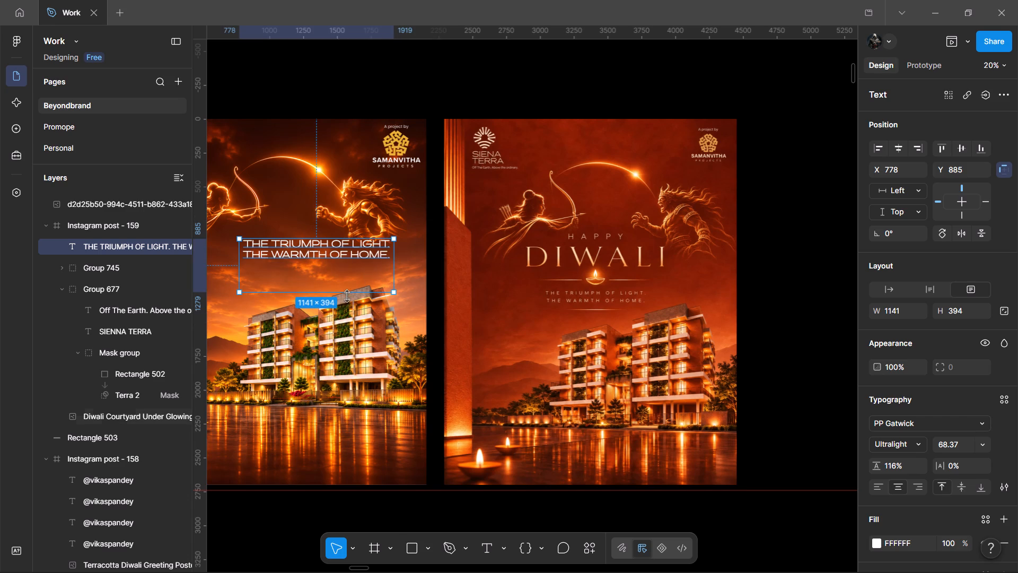
left_click_drag(348, 294, 361, 257)
left_click_drag(394, 249, 423, 249)
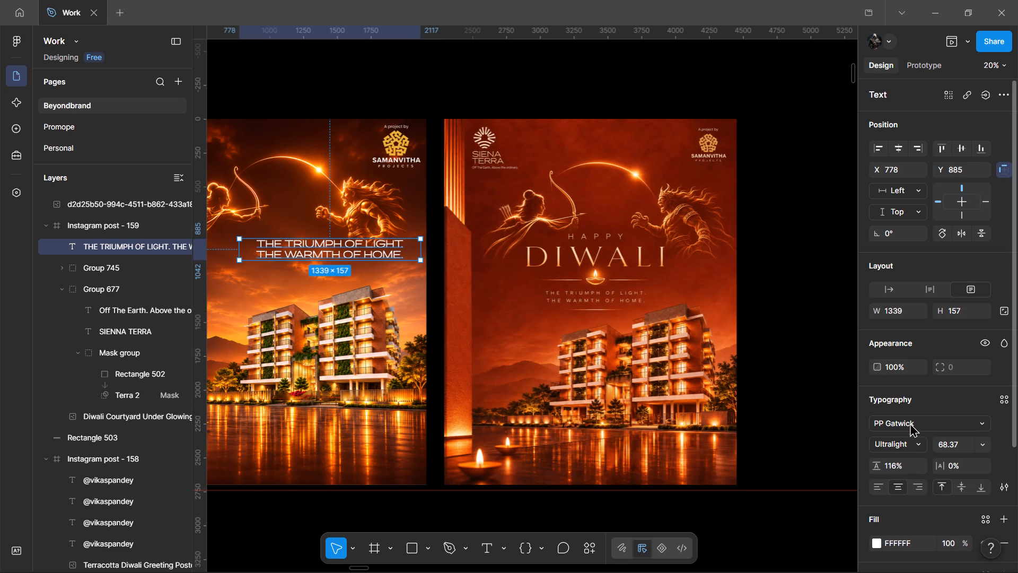
Set the two-line message's line height to 164% and its letter spacing to 18%.
left_click_drag(874, 461, 534, 298)
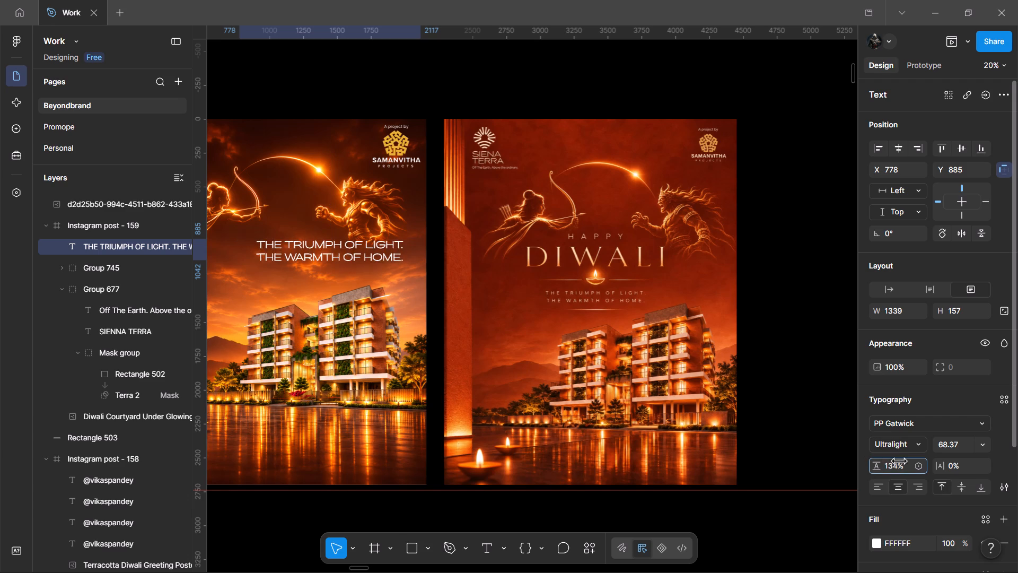
left_click_drag(534, 298, 579, 302)
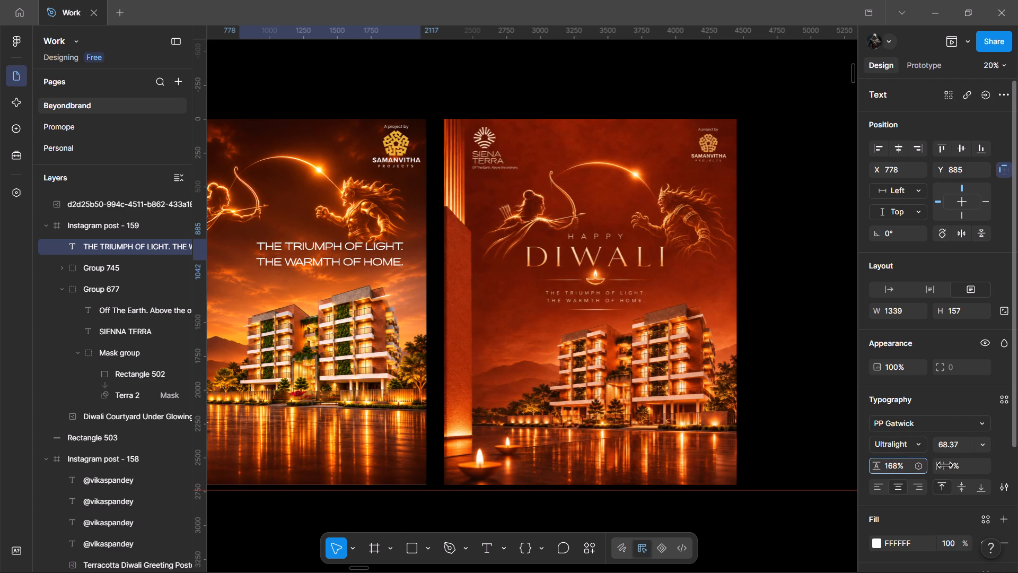
left_click_drag(579, 302, 574, 301)
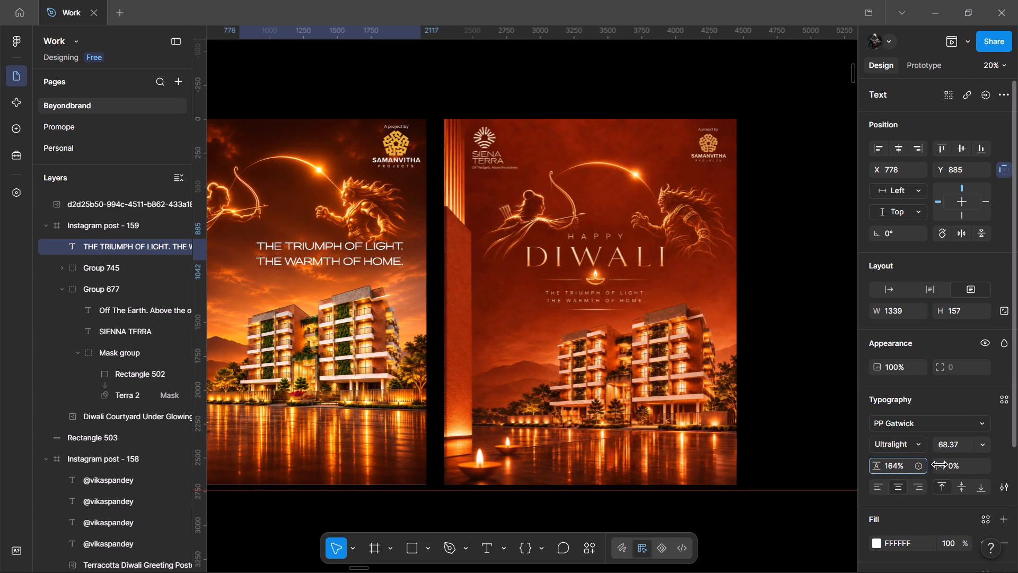
left_click_drag(574, 301, 573, 301)
left_click_drag(936, 462, 513, 298)
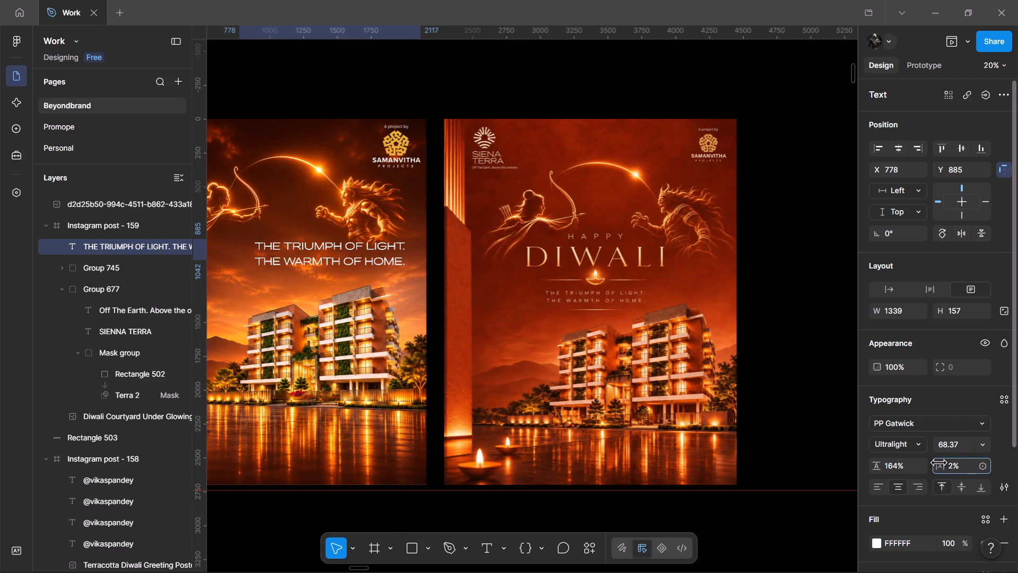
left_click_drag(513, 298, 533, 296)
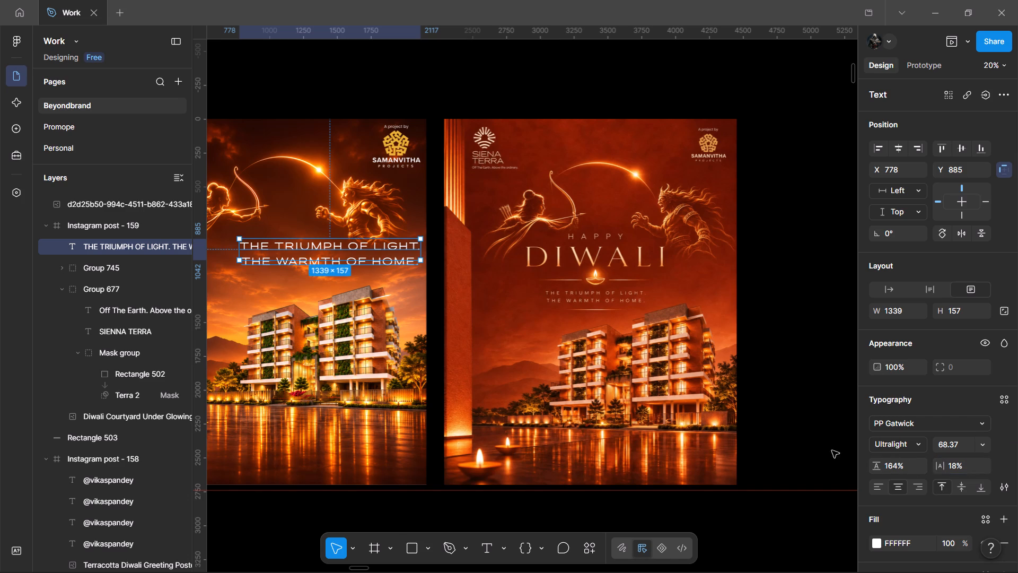
Extend the message's text box to about 224 high and tighten its line height to 152%.
left_click(365, 263)
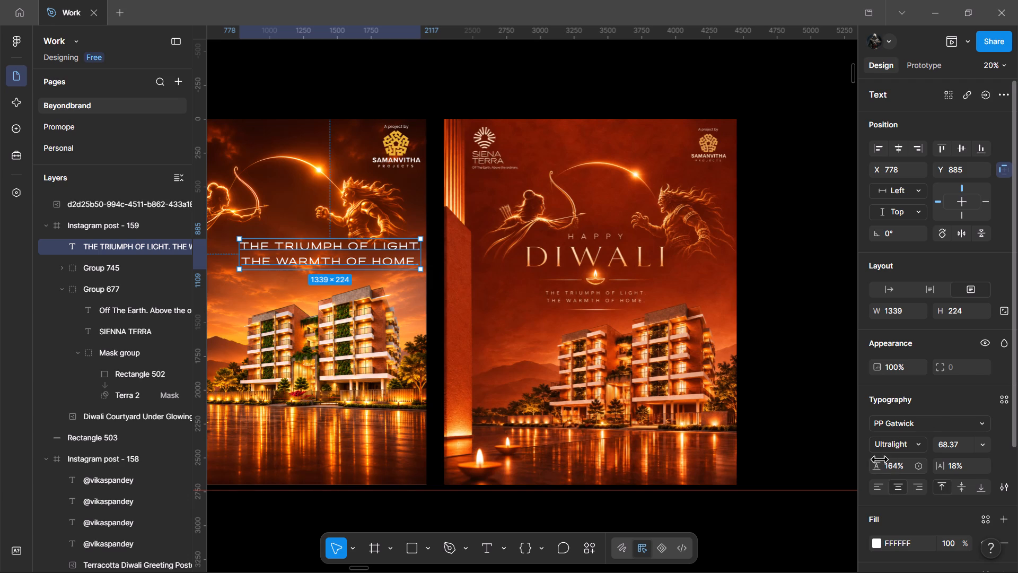
left_click_drag(877, 465, 495, 295)
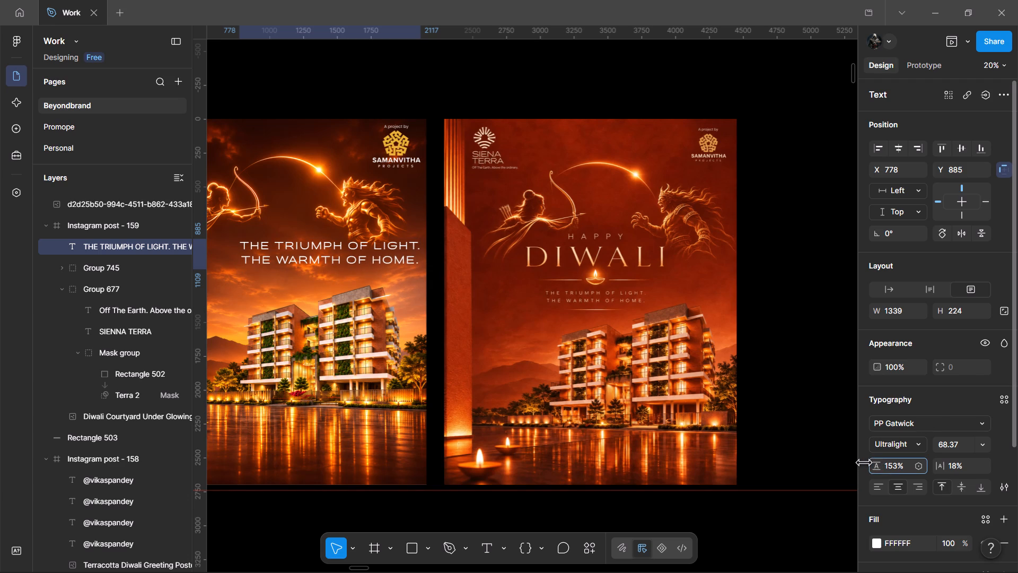
left_click_drag(495, 295, 494, 295)
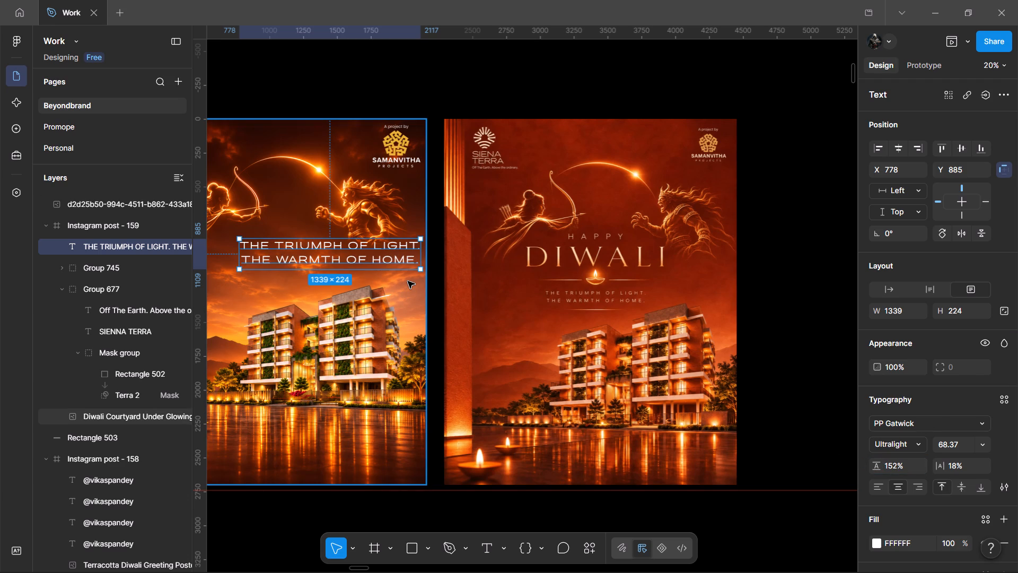
Scale the message proportionally to about 847 × 142 and place it above the building at about X 696, Y 1092.
key("k")
left_click_drag(423, 259, 354, 264)
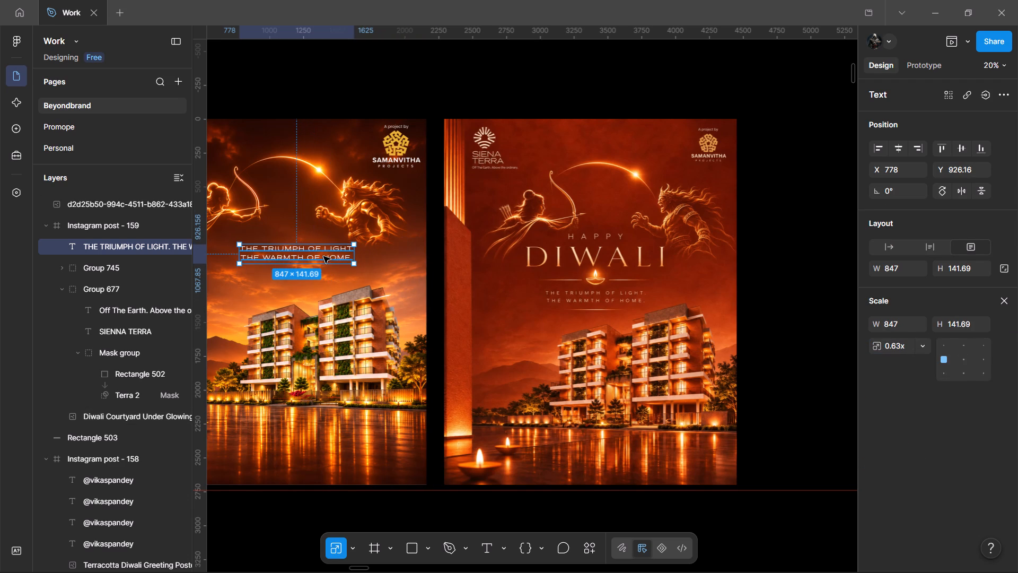
left_click_drag(323, 256, 315, 285)
left_click(893, 145)
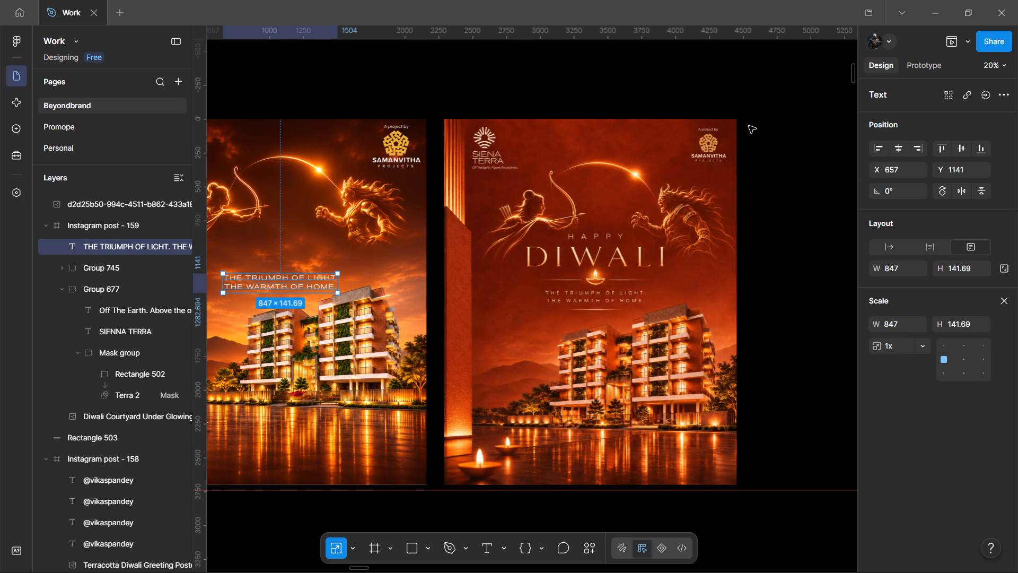
left_click_drag(327, 265, 464, 231)
left_click(464, 231)
left_click(416, 227)
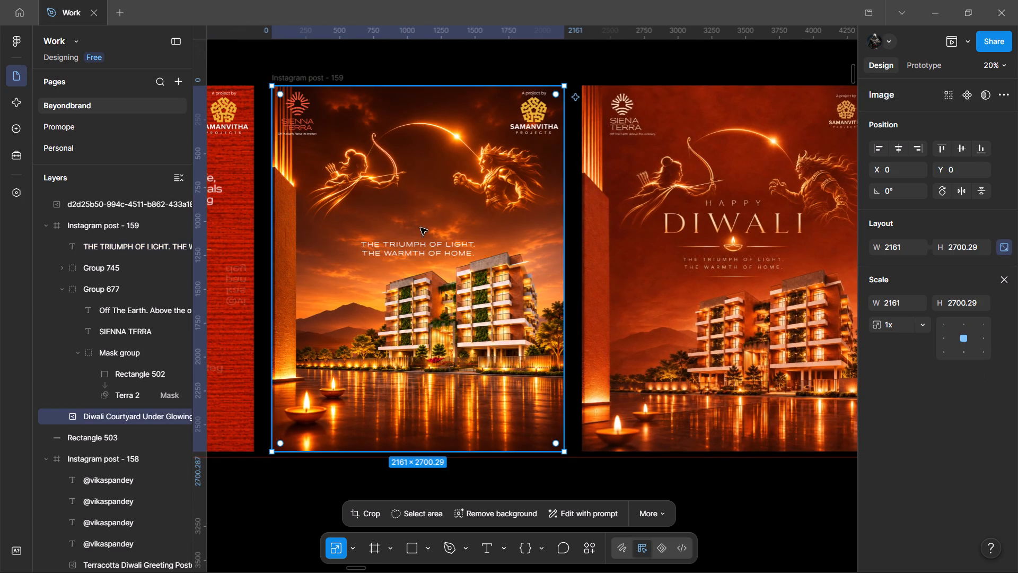
left_click(427, 247)
left_click_drag(418, 246, 423, 246)
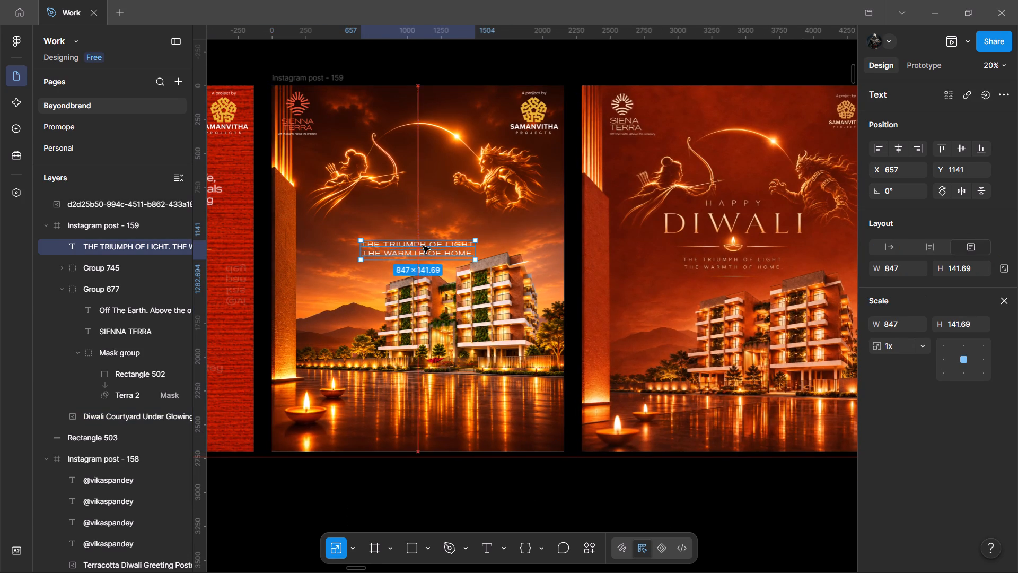
left_click_drag(423, 246, 424, 239)
Duplicate the gold Happy Diwali lettering image from Instagram post - 156 into Instagram post - 159.
scroll(581, 235, "down", 5, "ctrl")
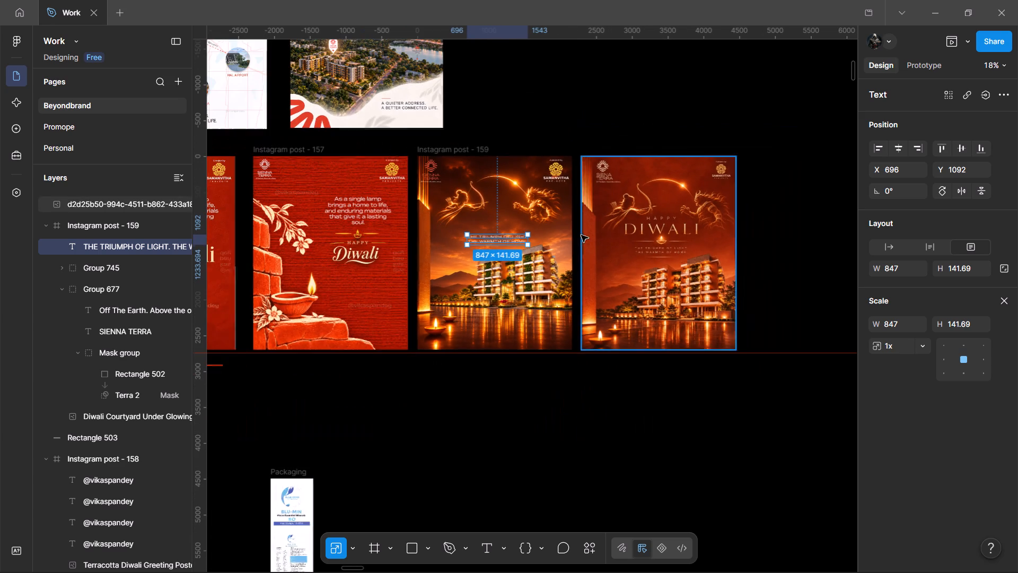
left_click_drag(351, 248, 652, 232, "ctrl")
left_click_drag(647, 232, 640, 233, "ctrl")
left_click_drag(334, 247, 543, 231, "ctrl")
left_click_drag(540, 231, 522, 232, "ctrl")
left_click(488, 227)
left_click_drag(517, 236, 629, 235, "alt")
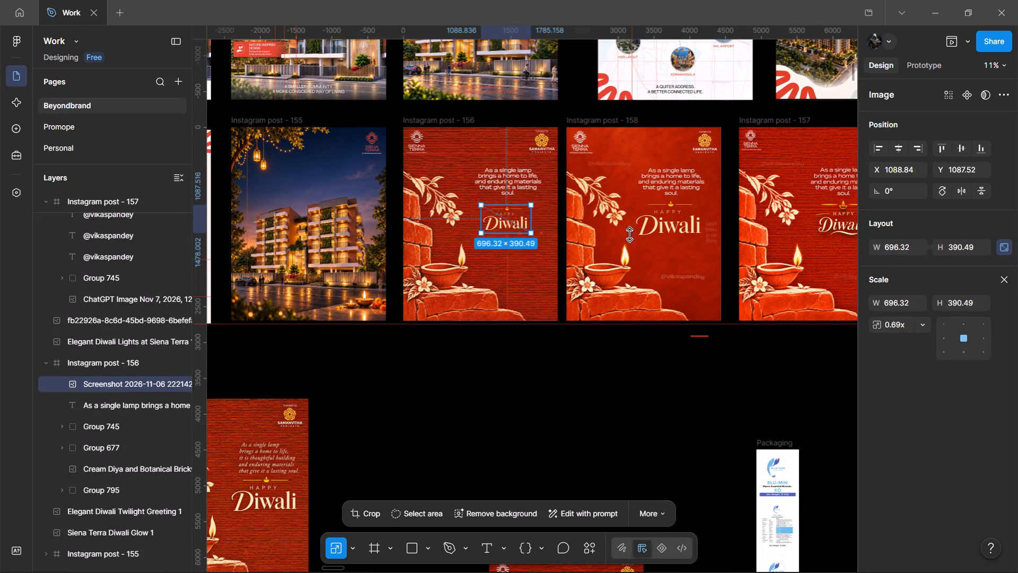
left_click_drag(629, 235, 664, 244, "alt")
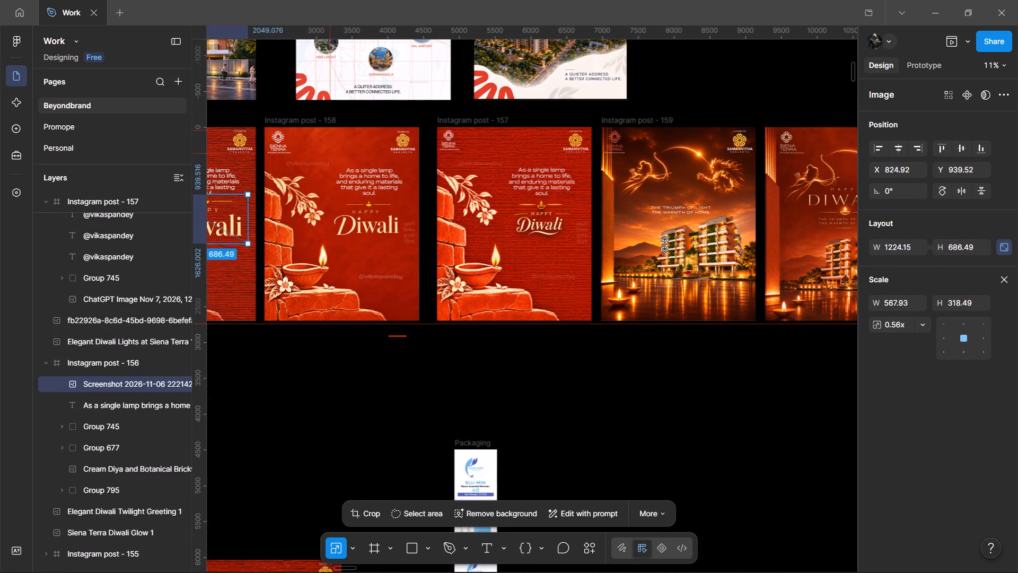
left_click_drag(664, 244, 664, 242, "alt")
key("ctrl+z")
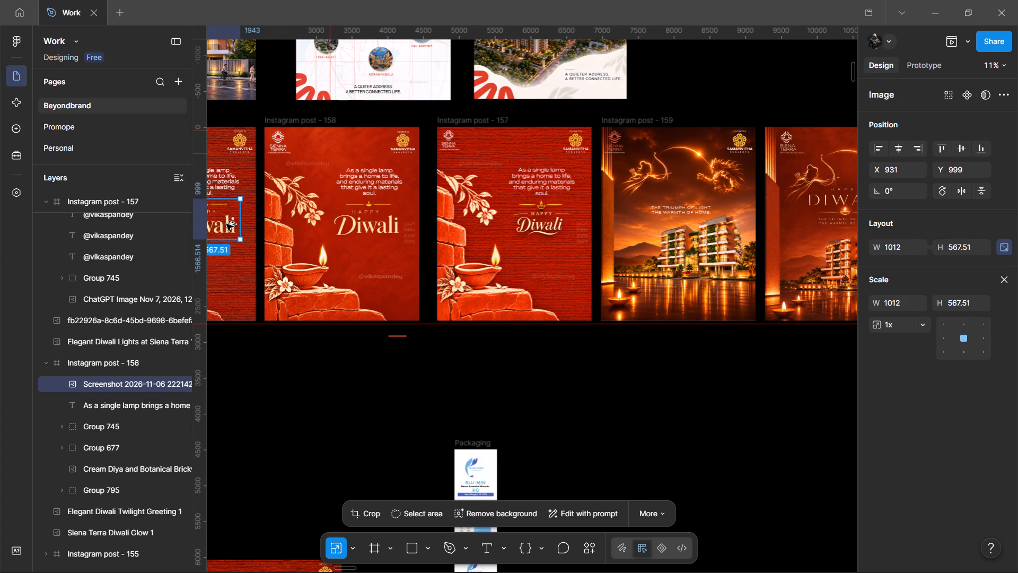
left_click_drag(226, 224, 680, 215, "alt")
scroll(680, 215, "up", 6, "ctrl")
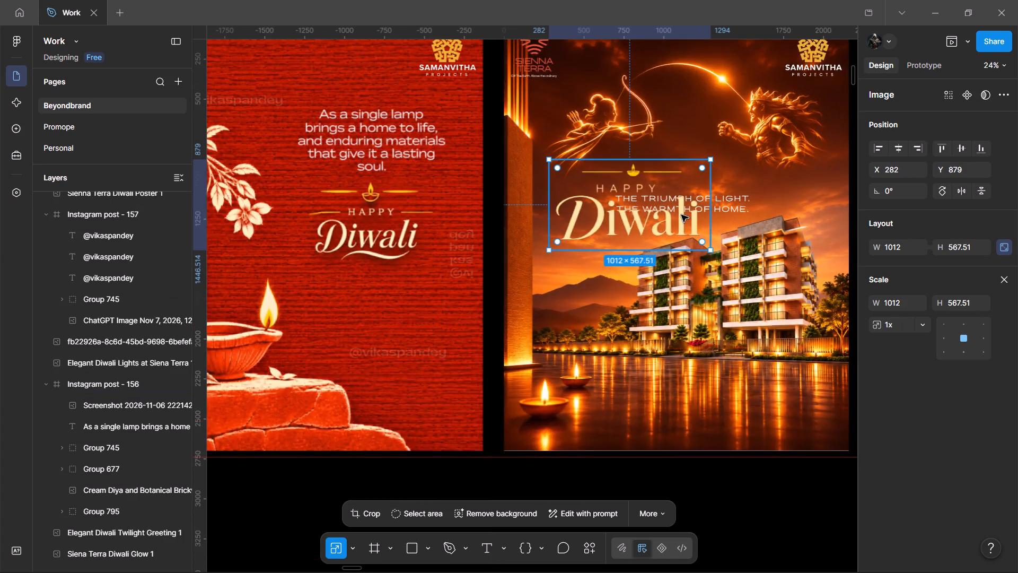
Scale the copied Happy Diwali lettering to about 672 × 377 and centre it horizontally in Instagram post - 159 at about Y 745.
scroll(681, 215, "up", 5, "ctrl")
key("k")
left_click_drag(586, 217, 660, 176)
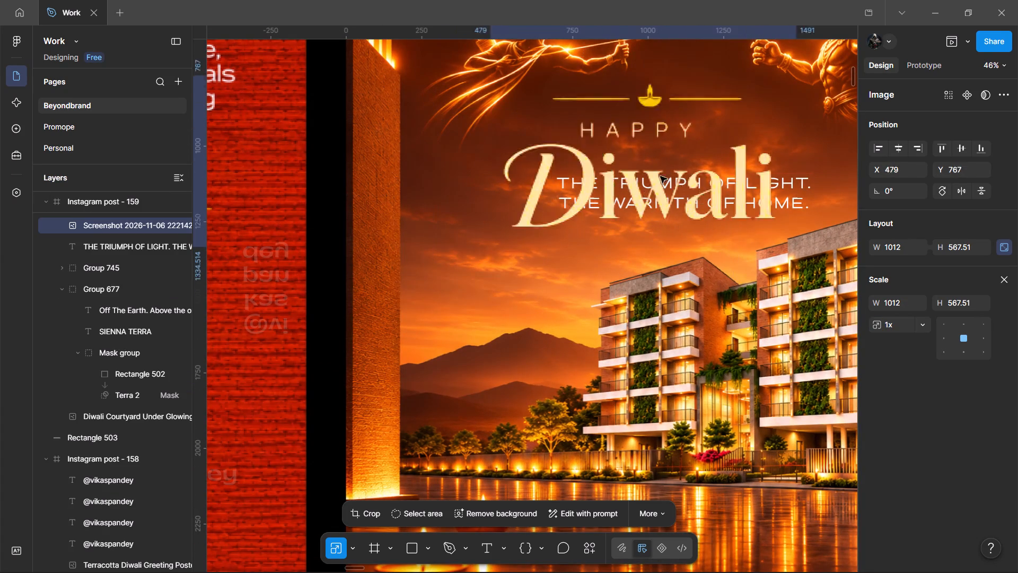
left_click_drag(660, 176, 683, 159)
left_click_drag(828, 223, 719, 168)
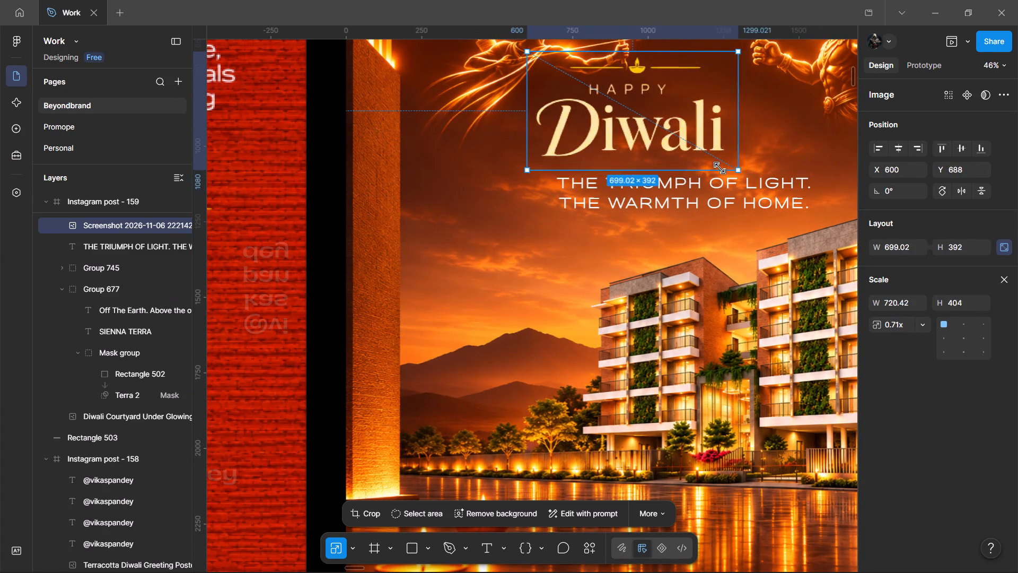
left_click_drag(719, 168, 710, 165)
left_click_drag(619, 128, 673, 146)
left_click(898, 153)
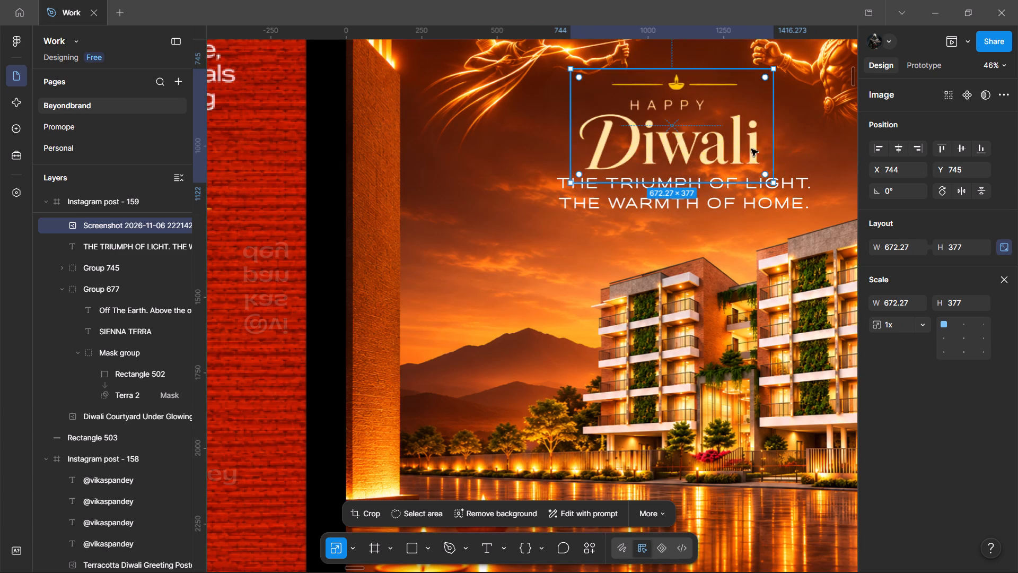
Shrink the Happy Diwali lettering to about 603 × 338 and position it just above the two-line message at about X 818, Y 754.
left_click_drag(648, 135, 502, 209)
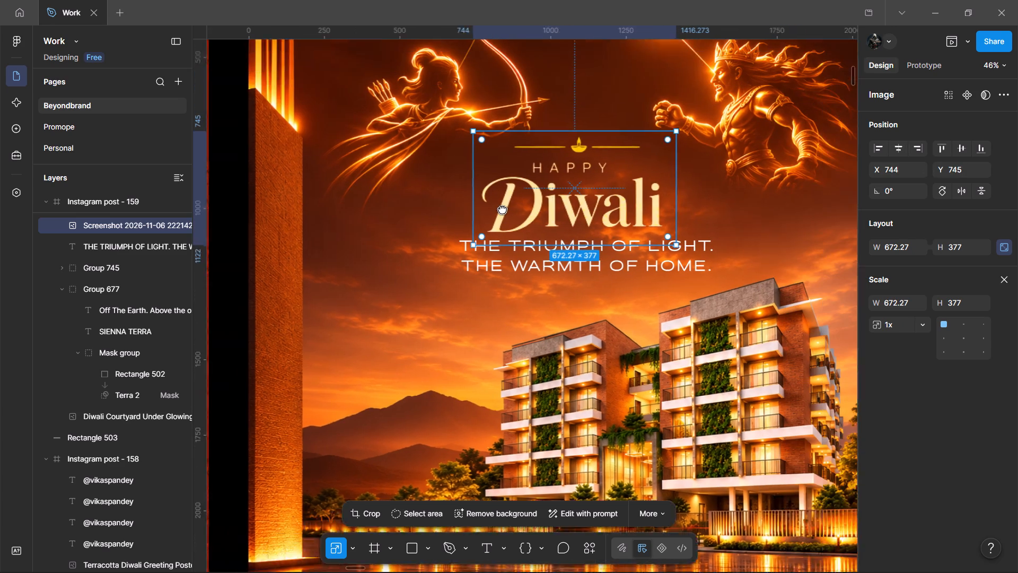
left_click_drag(502, 209, 430, 227)
left_click(429, 227)
left_click_drag(487, 218, 500, 218)
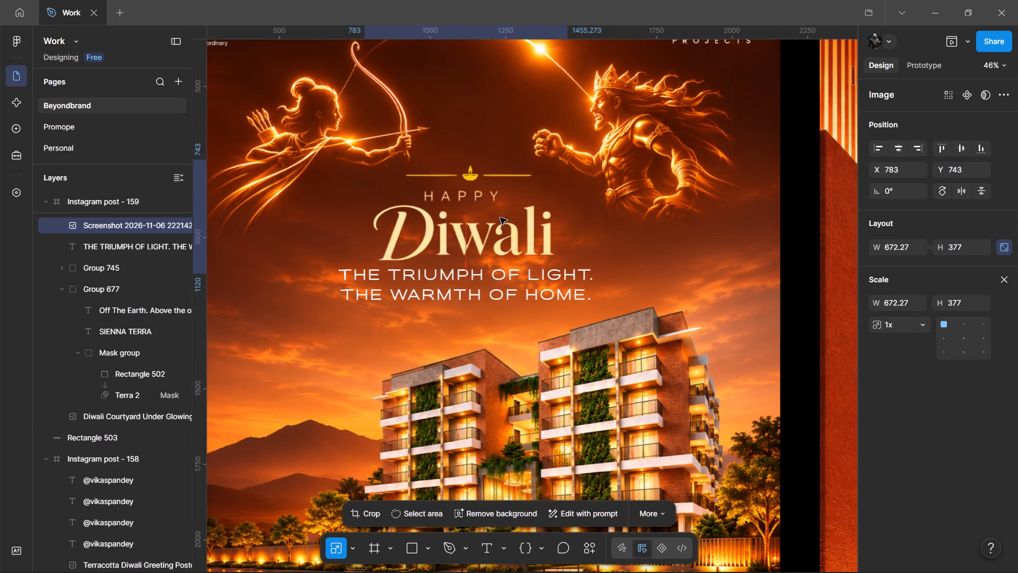
left_click_drag(500, 218, 502, 218)
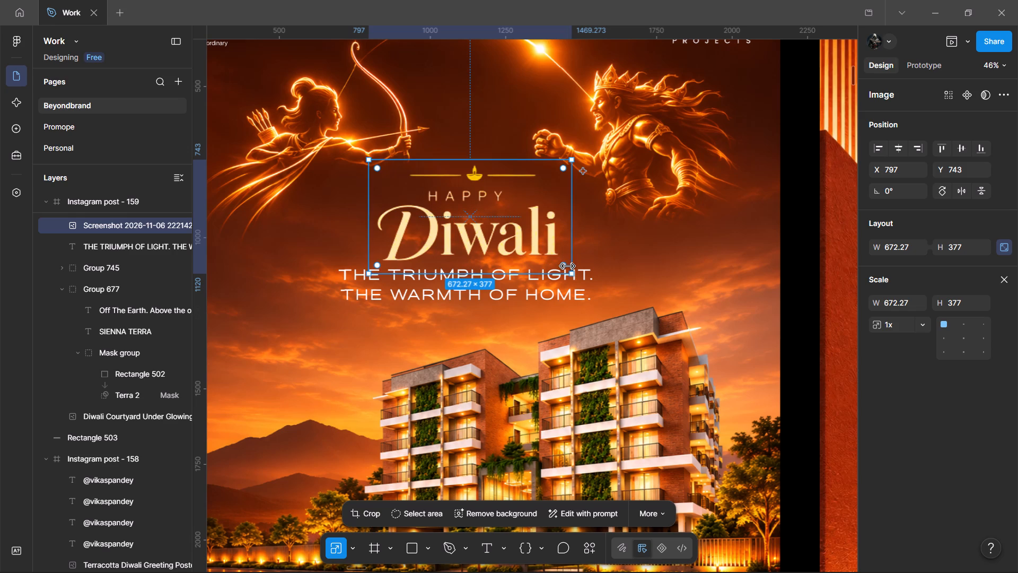
left_click_drag(567, 266, 551, 259)
left_click_drag(488, 242, 495, 239)
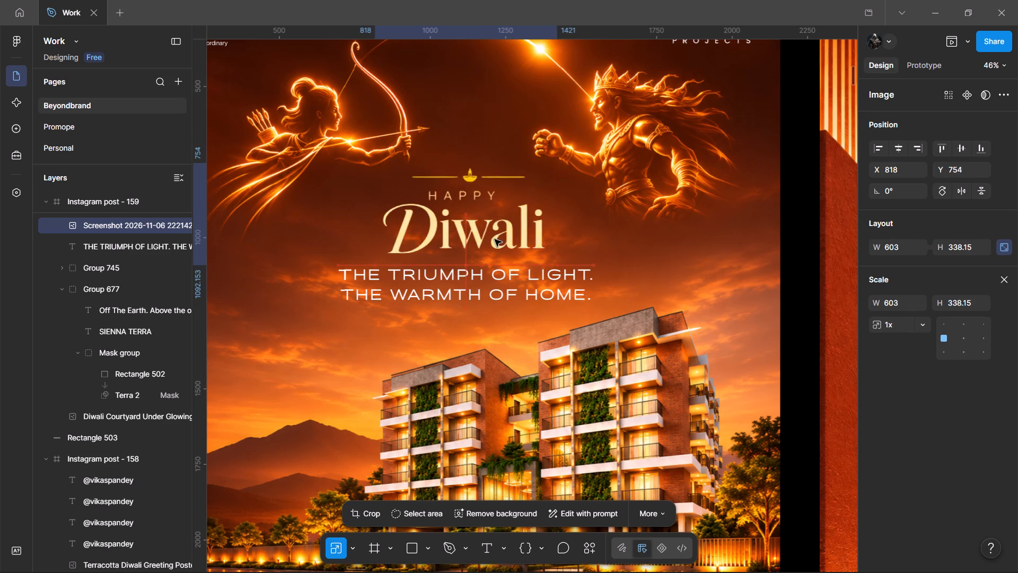
Nudge the Happy Diwali lettering up and sideways above the two-line message to about X 830, Y 738.
left_click_drag(495, 239, 496, 237)
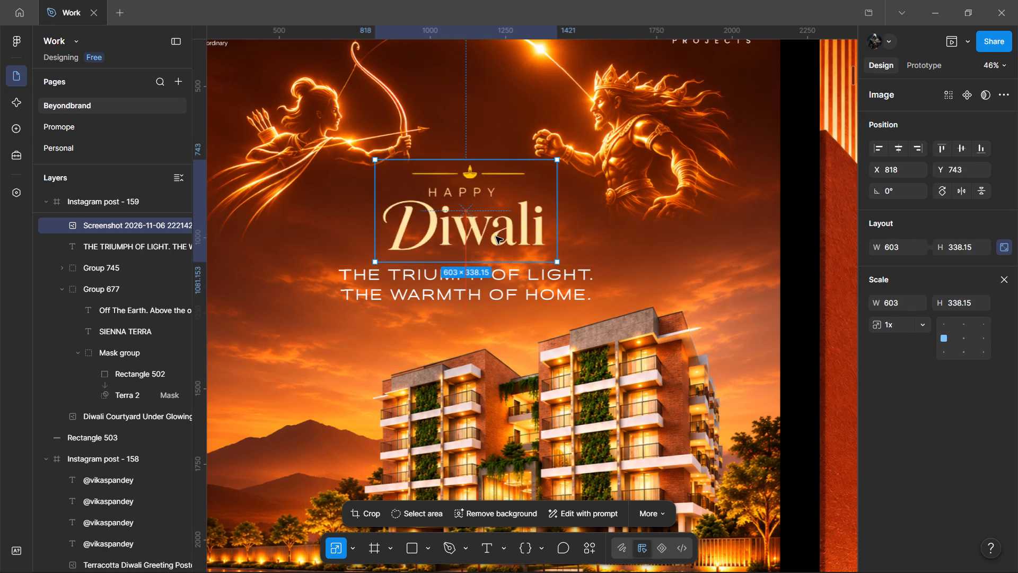
left_click_drag(496, 237, 499, 235)
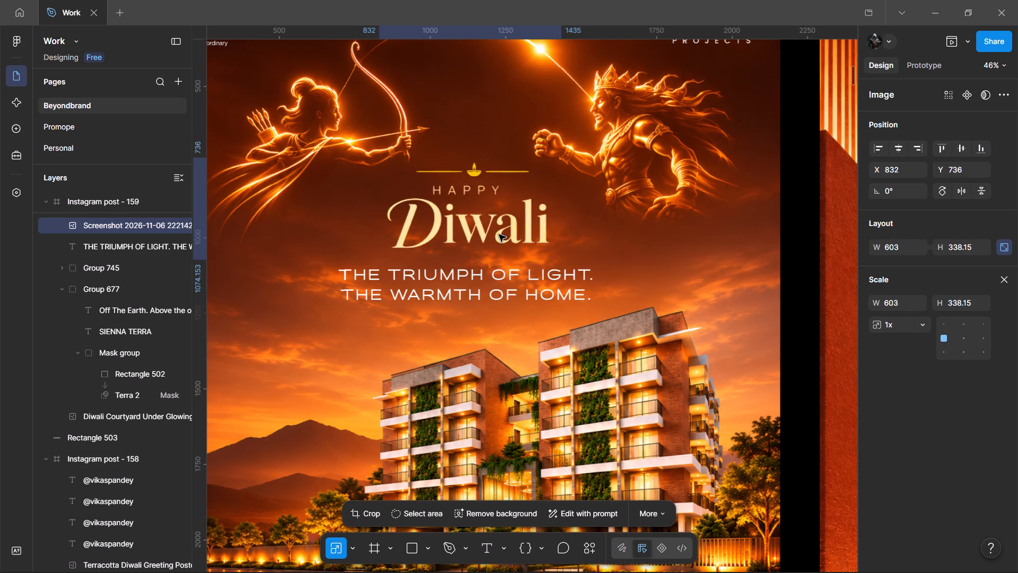
left_click_drag(499, 235, 498, 236)
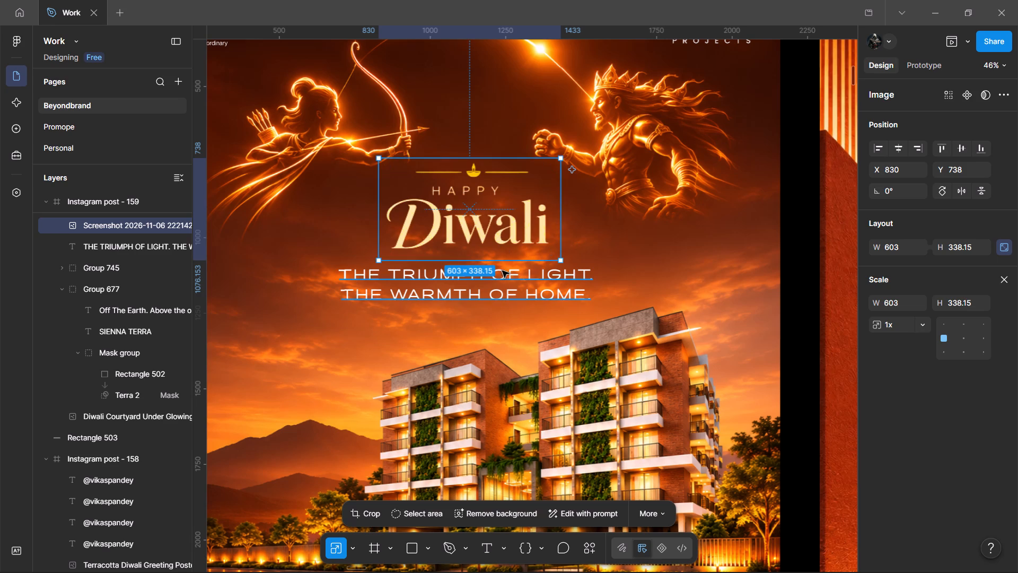
Group the Happy Diwali lettering with the two-line message in Instagram post - 159.
left_click(502, 280)
left_click(502, 283)
scroll(504, 276, "down", 7, "ctrl")
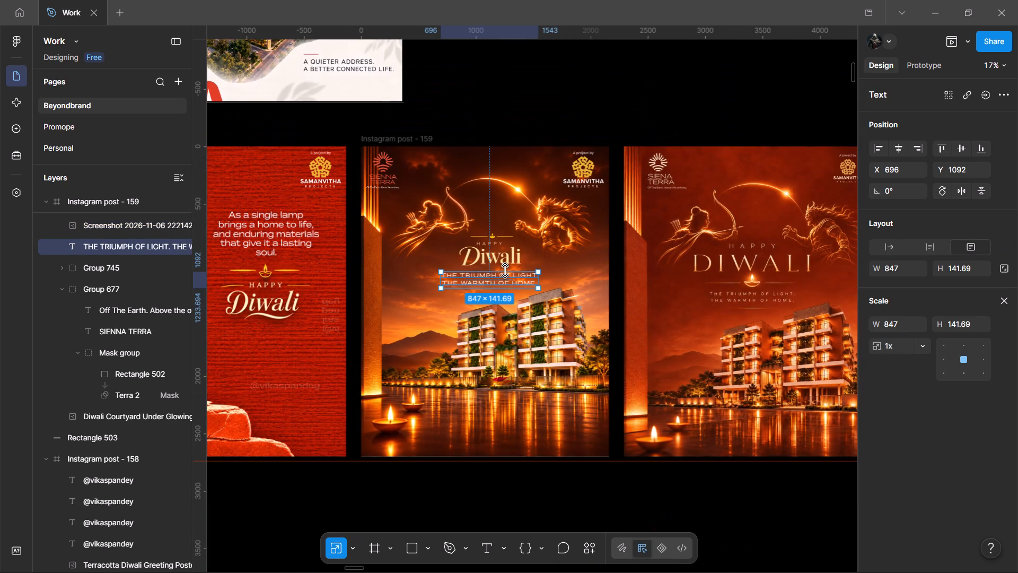
left_click(551, 111)
left_click_drag(551, 111, 434, 102)
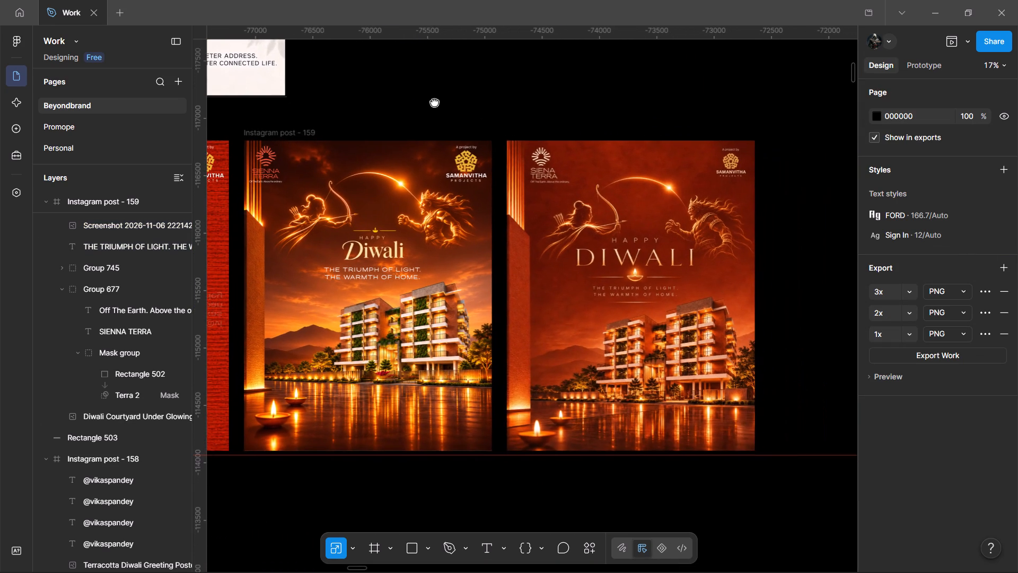
left_click_drag(434, 102, 433, 95)
left_click(433, 95)
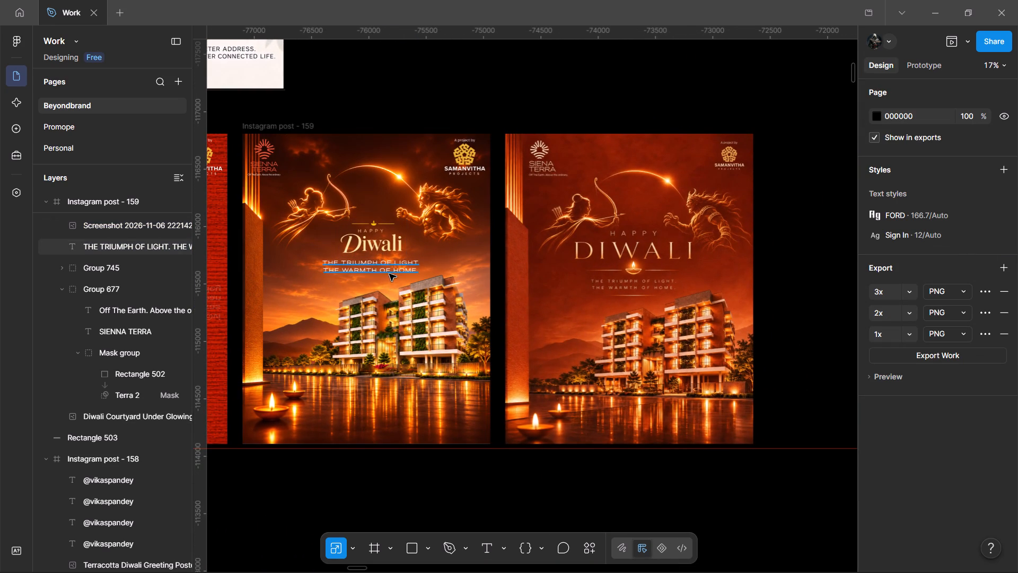
left_click(389, 274)
left_click(381, 247, "shift")
key("ctrl+g")
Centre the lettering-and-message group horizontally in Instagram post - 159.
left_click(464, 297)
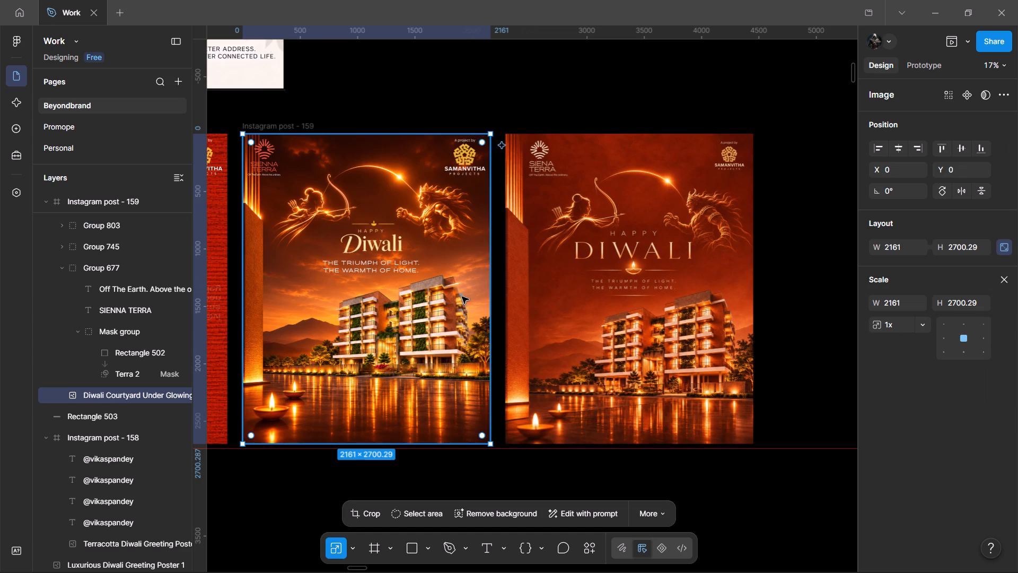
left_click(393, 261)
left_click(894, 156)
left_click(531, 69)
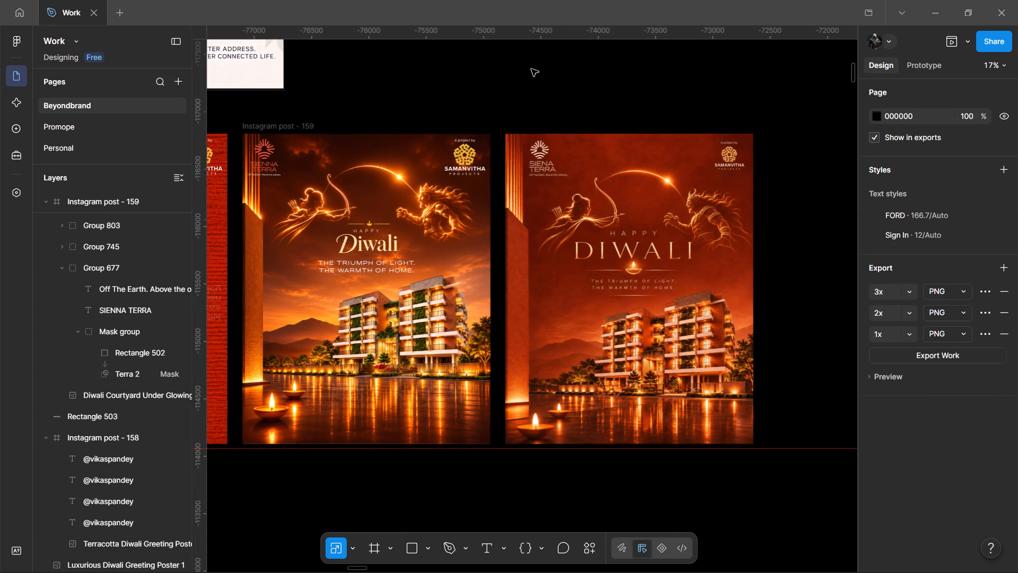
Shift the lettering-and-message group slightly sideways between the two glowing figures to about X 703.
left_click_drag(366, 242, 382, 177)
left_click_drag(382, 177, 378, 183)
scroll(323, 232, "up", 2, "ctrl")
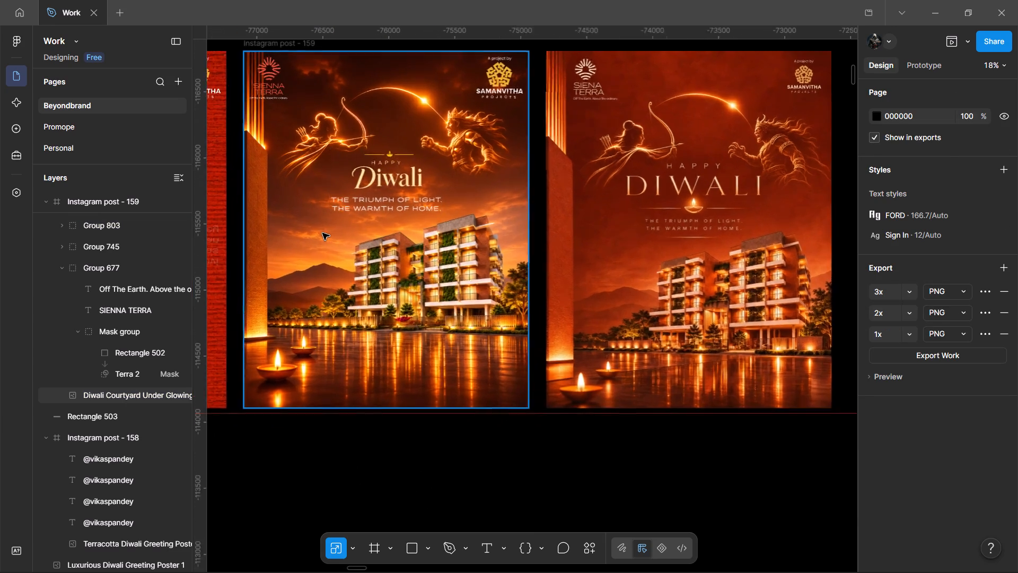
scroll(322, 233, "up", 3, "ctrl")
left_click(434, 141)
left_click_drag(428, 153, 434, 155)
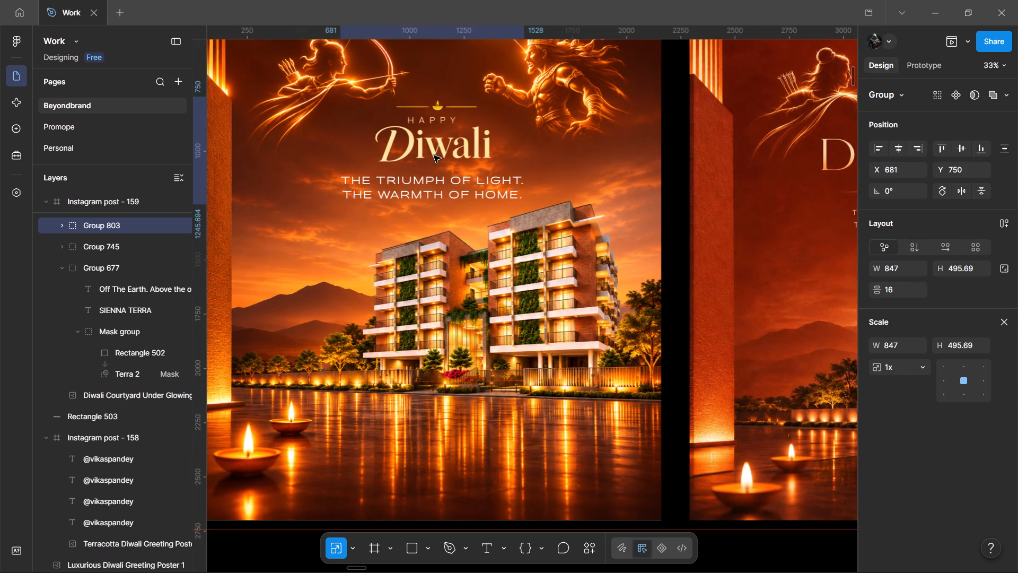
left_click_drag(434, 155, 436, 157)
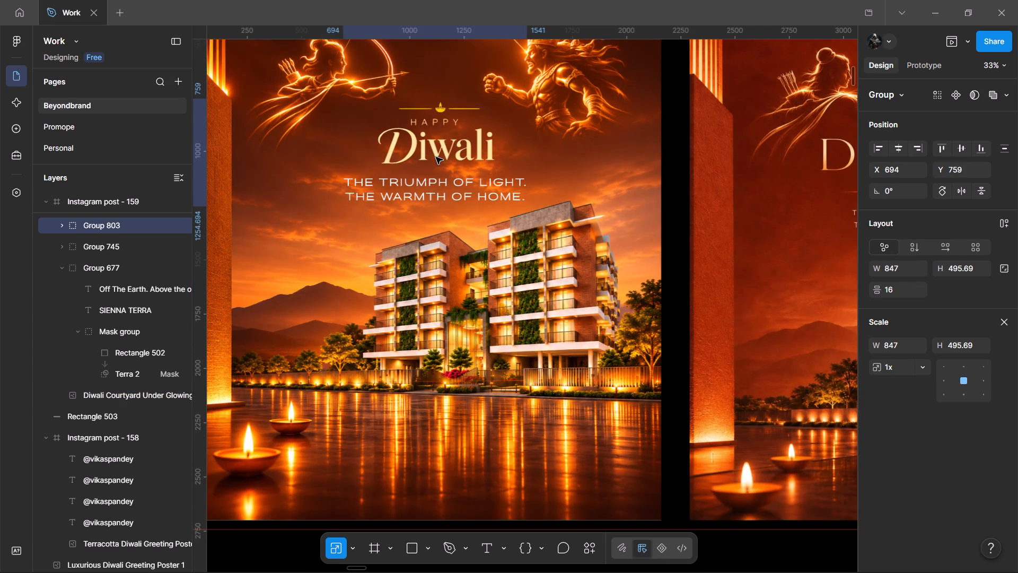
left_click_drag(436, 157, 438, 157)
Reposition the two-line message inside the group to about X 715, Y 1111.
double_click(470, 195)
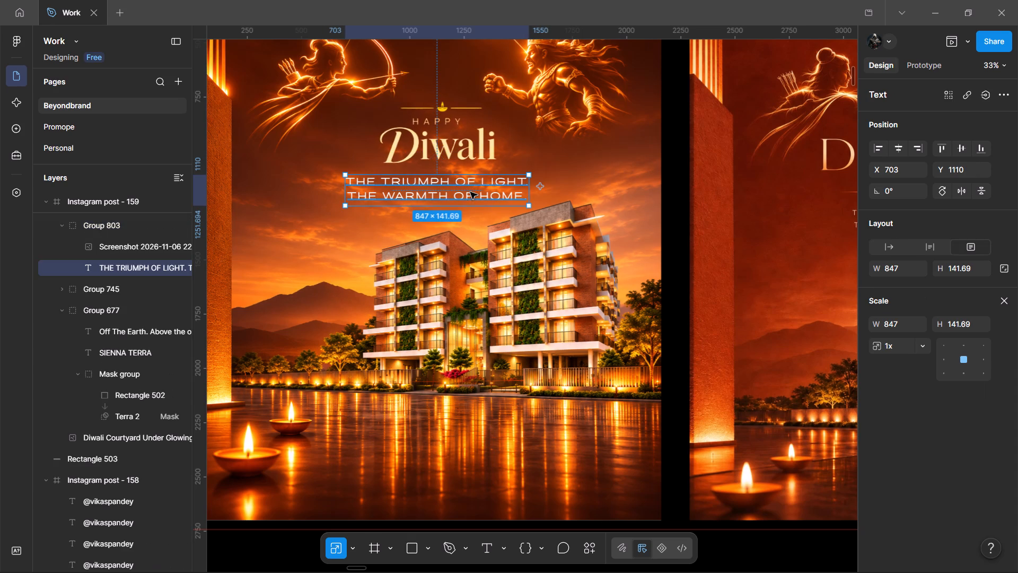
left_click_drag(467, 194, 471, 191)
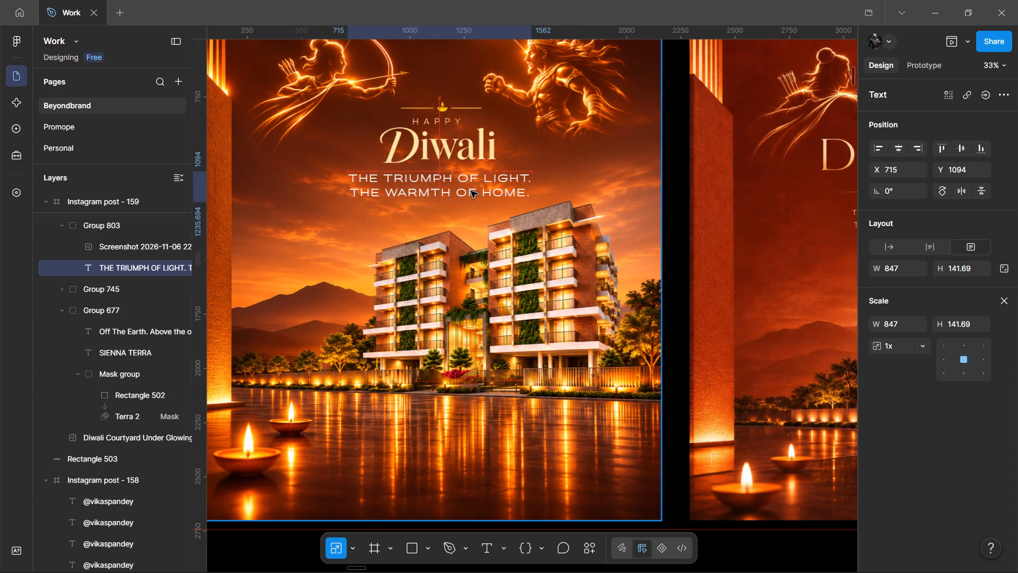
Fine-tune the two-line message's vertical position below the Happy Diwali lettering in Instagram post - 159 to Y 1101.
left_click_drag(471, 191, 473, 195)
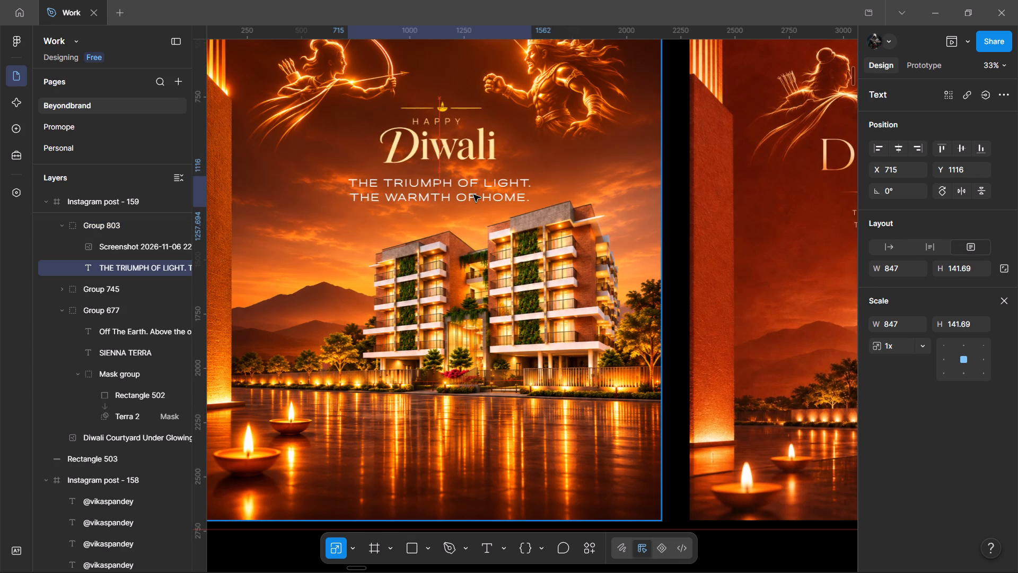
left_click_drag(473, 195, 473, 193)
left_click(514, 143)
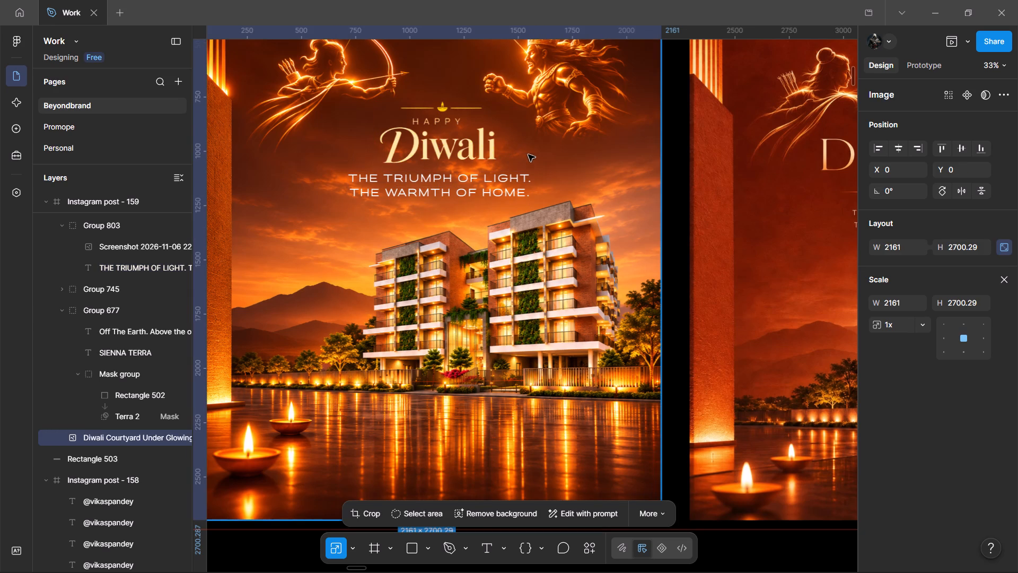
double_click(461, 197)
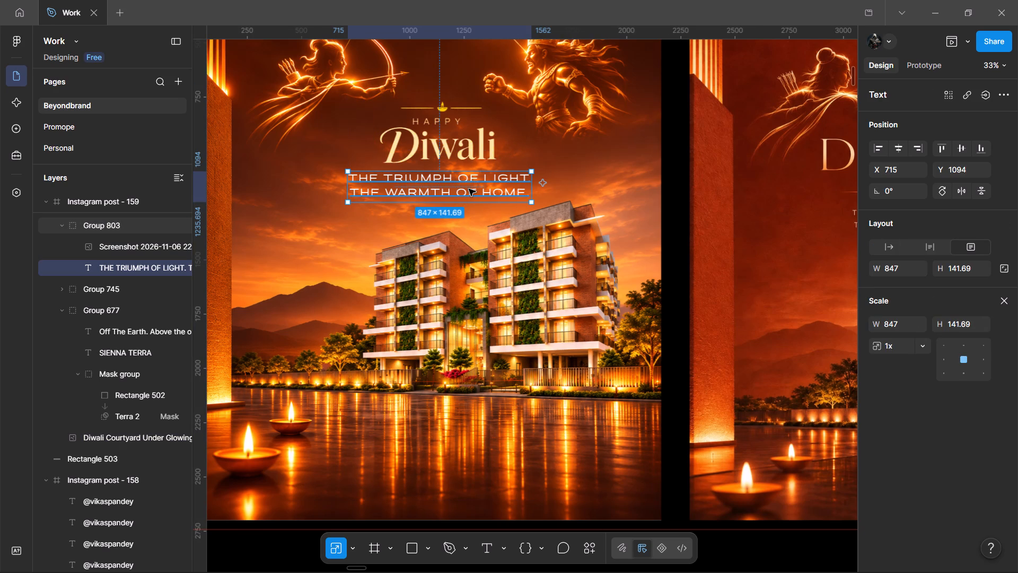
key("Down")
key("Down")
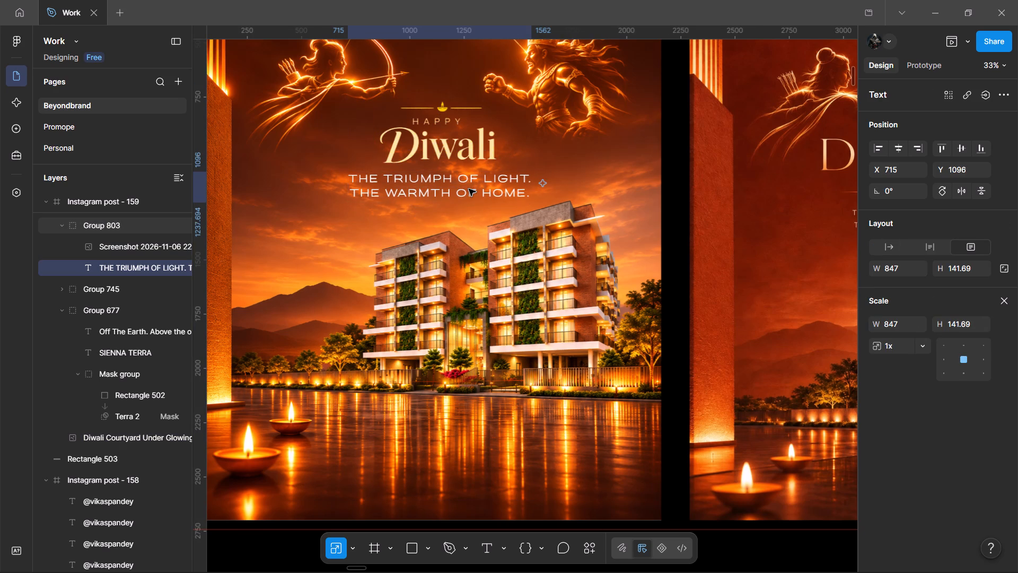
key("Down")
key("Down")
key("Down")
key("Down")
key("Down")
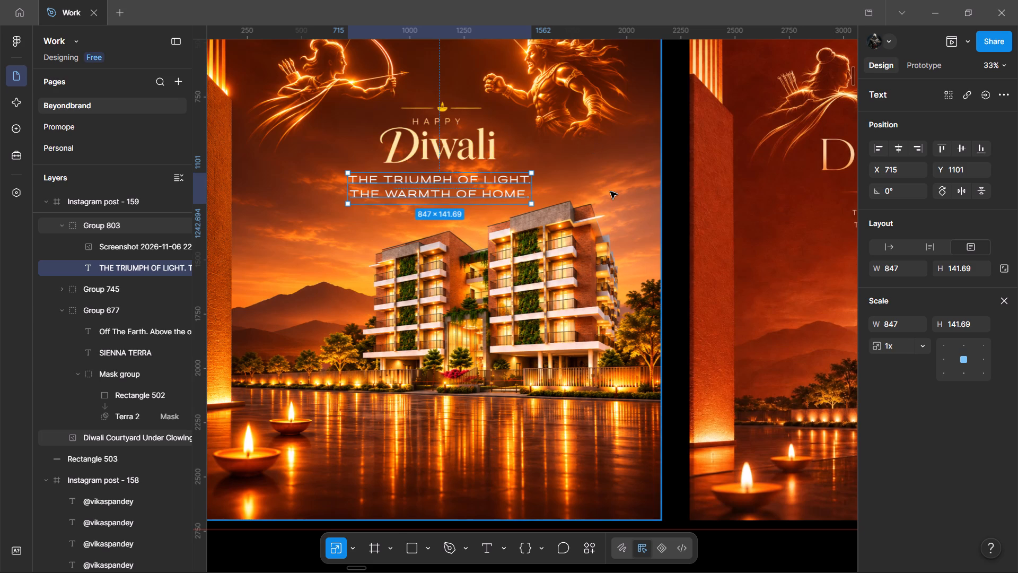
left_click(611, 192)
double_click(484, 193)
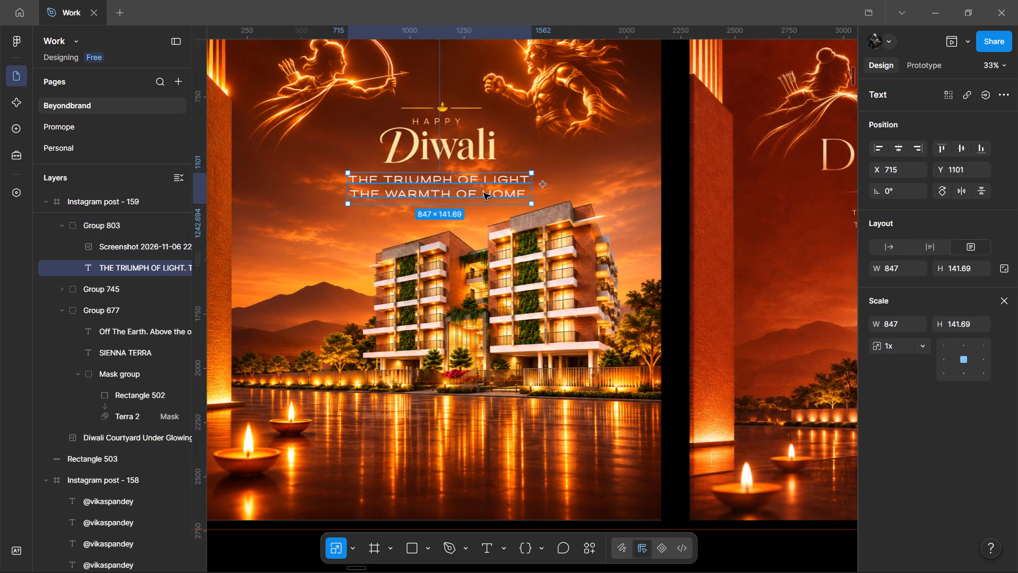
left_click(573, 253)
Nudge the whole lettering-and-message group down 10 px in Instagram post - 159, to Y 766.
scroll(572, 253, "down", 5, "ctrl")
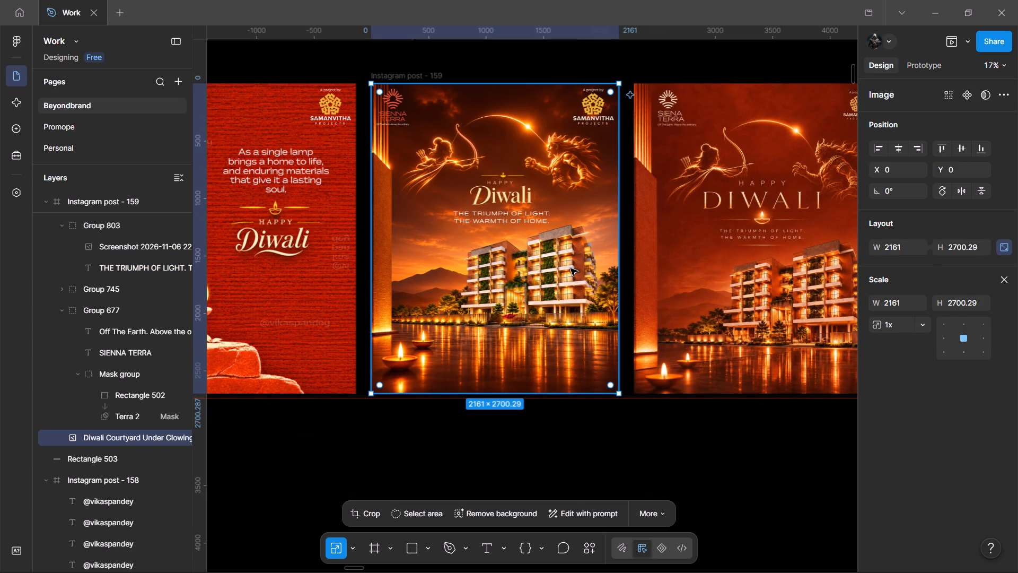
scroll(554, 295, "up", 2, "ctrl")
left_click(595, 461)
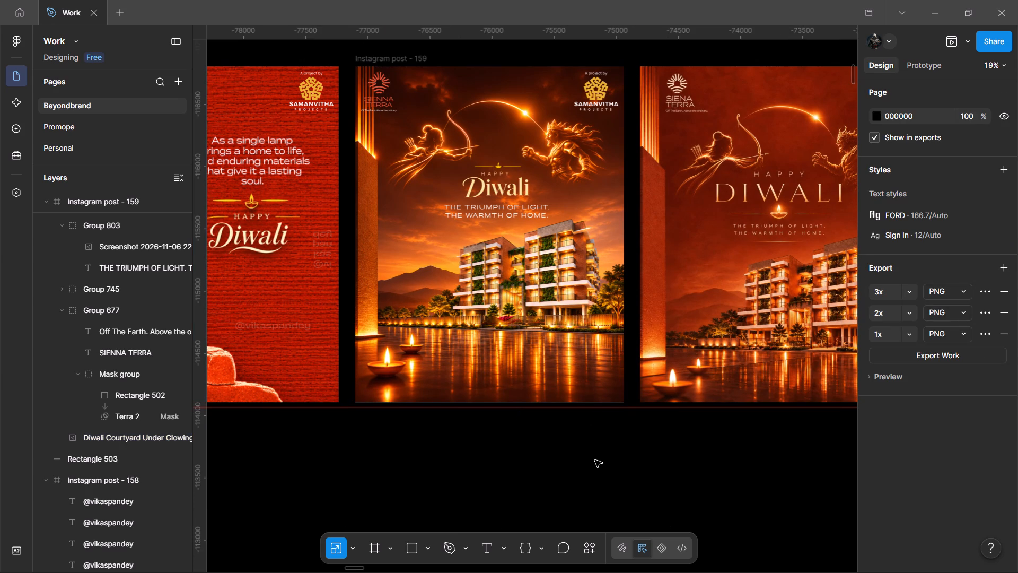
left_click(499, 188)
key("Down")
key("Down")
key("Down")
key("Down")
key("Down")
key("Down")
key("Down")
key("Down")
key("Down")
key("Down")
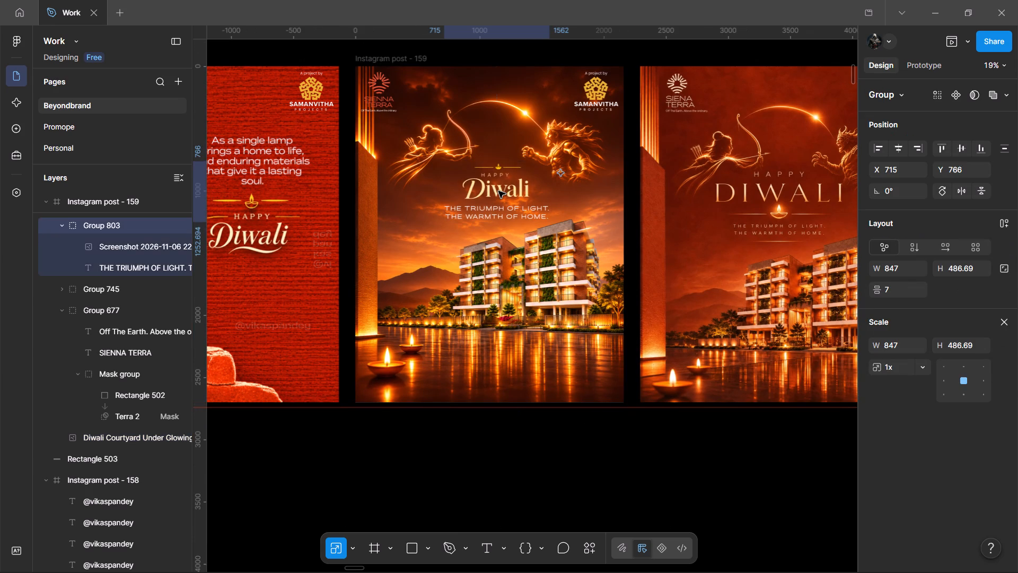
Select the two-line message inside the lettering-and-message group in Instagram post - 159.
double_click(525, 218)
double_click(522, 207)
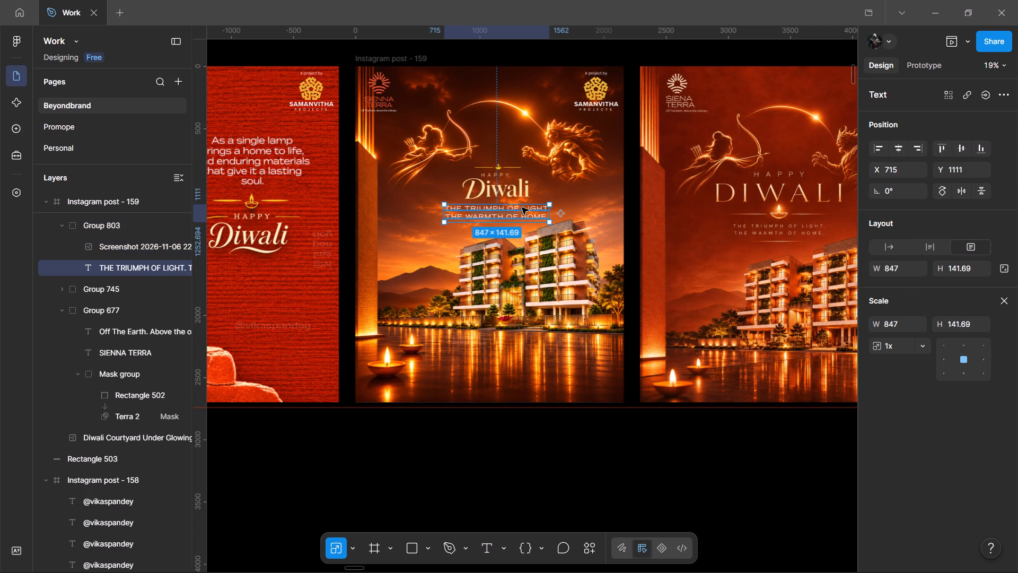
Set the font size of the two-line message to 40, and then adjust it to 42.
double_click(507, 211)
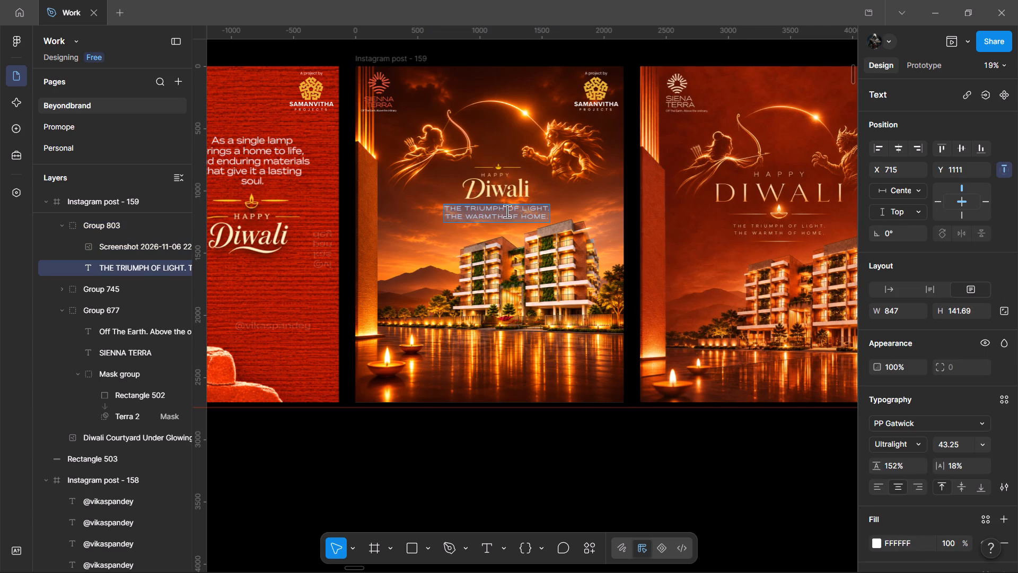
left_click(969, 442)
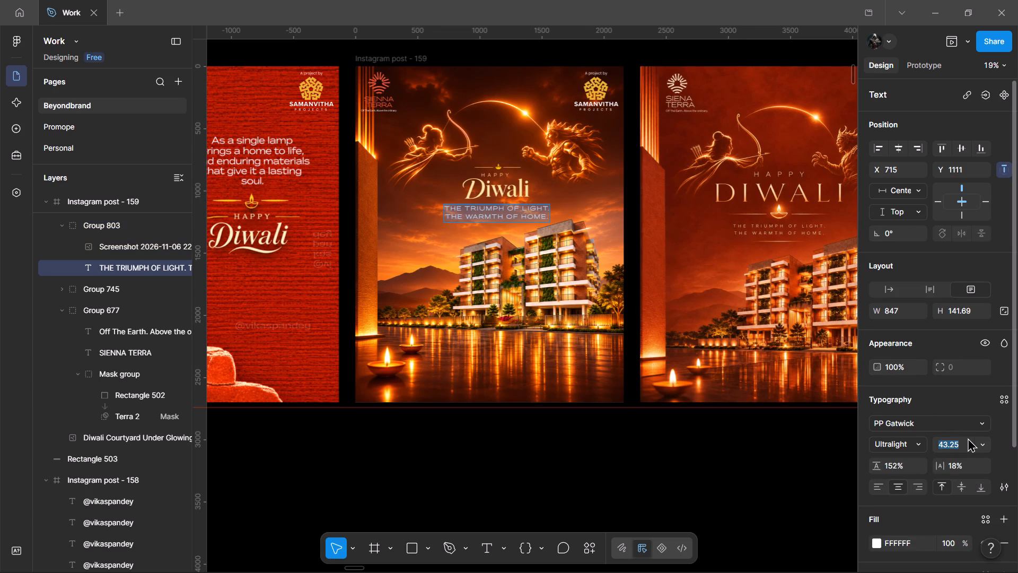
type("40")
key("Return")
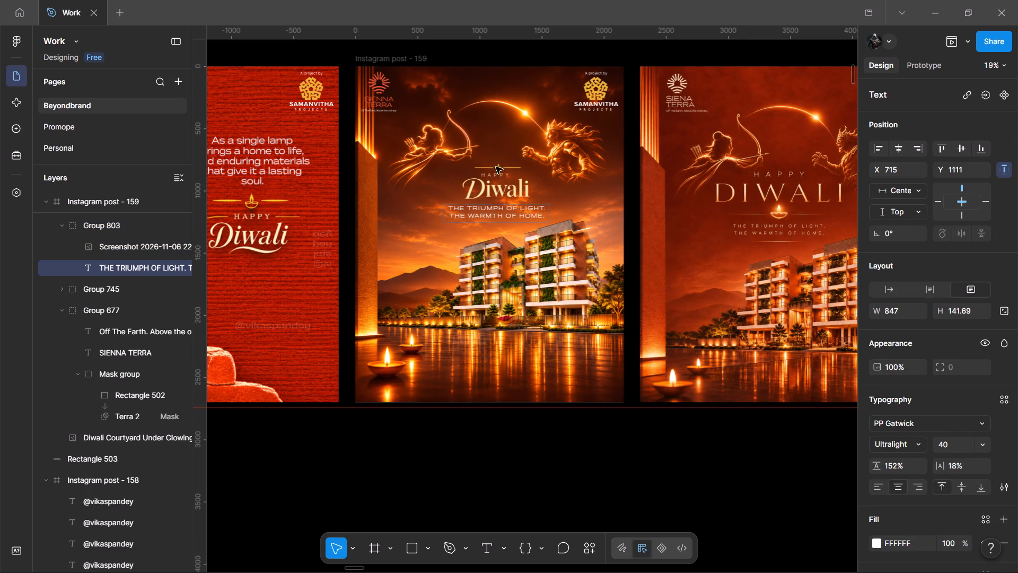
left_click(952, 449)
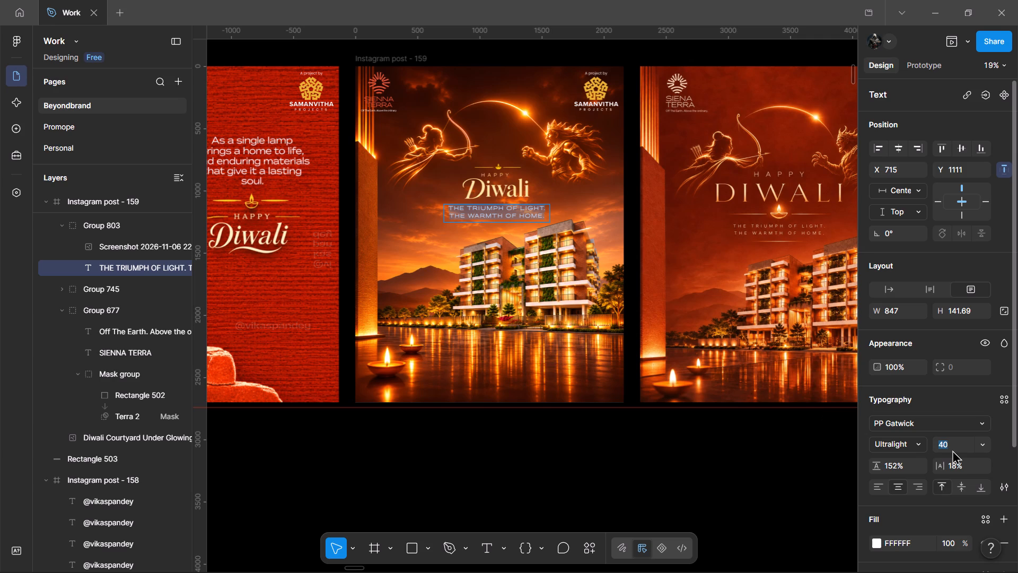
type("42")
key("Return")
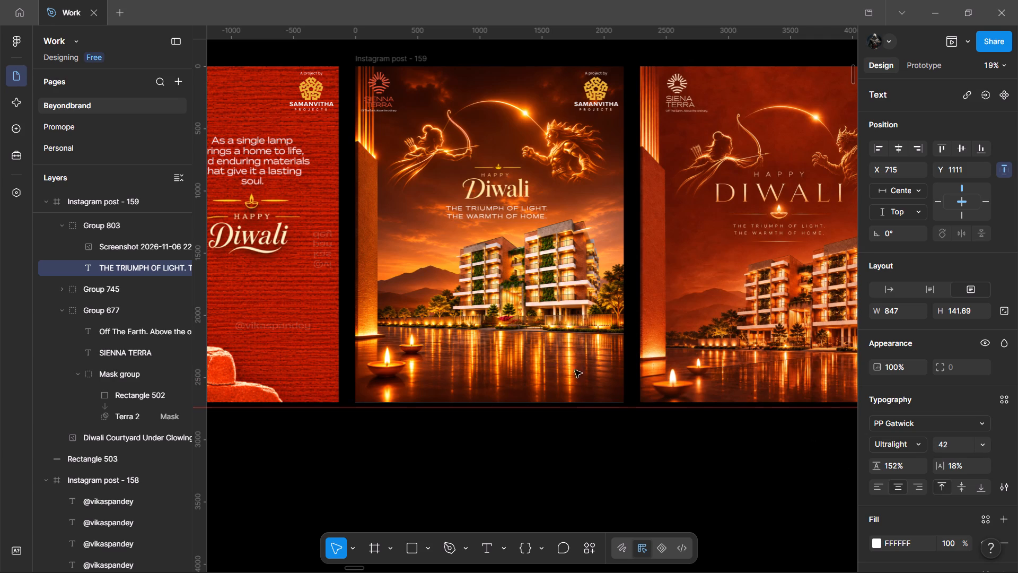
double_click(564, 465)
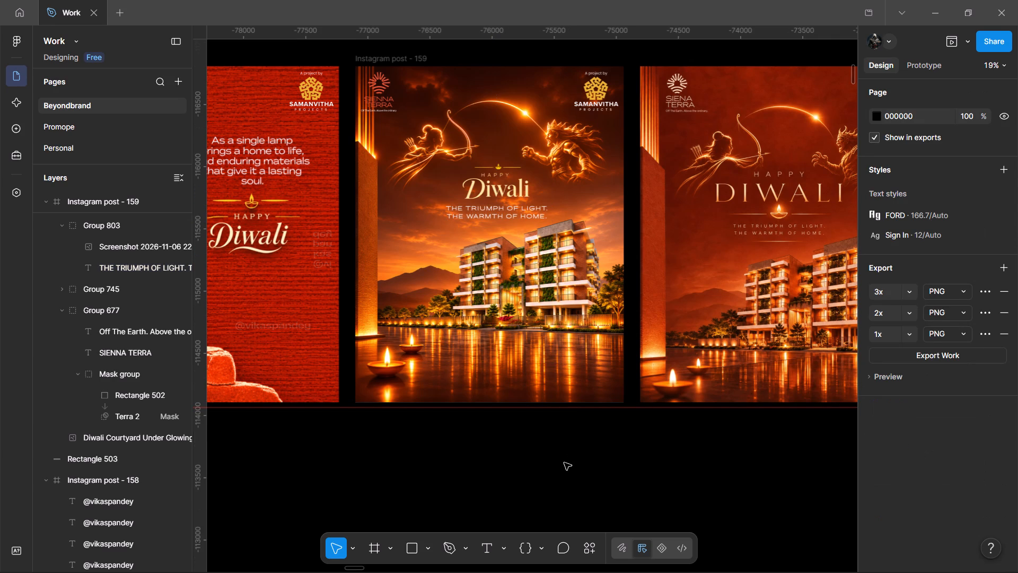
Open a phone preview of Instagram post - 159 and view it beside the frame on the canvas.
left_click(382, 62)
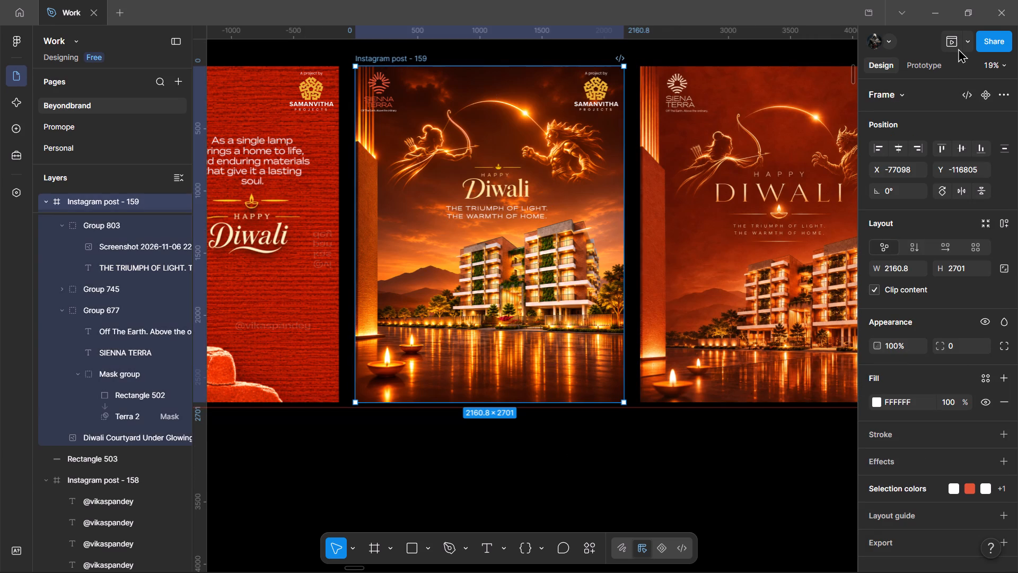
left_click(957, 48)
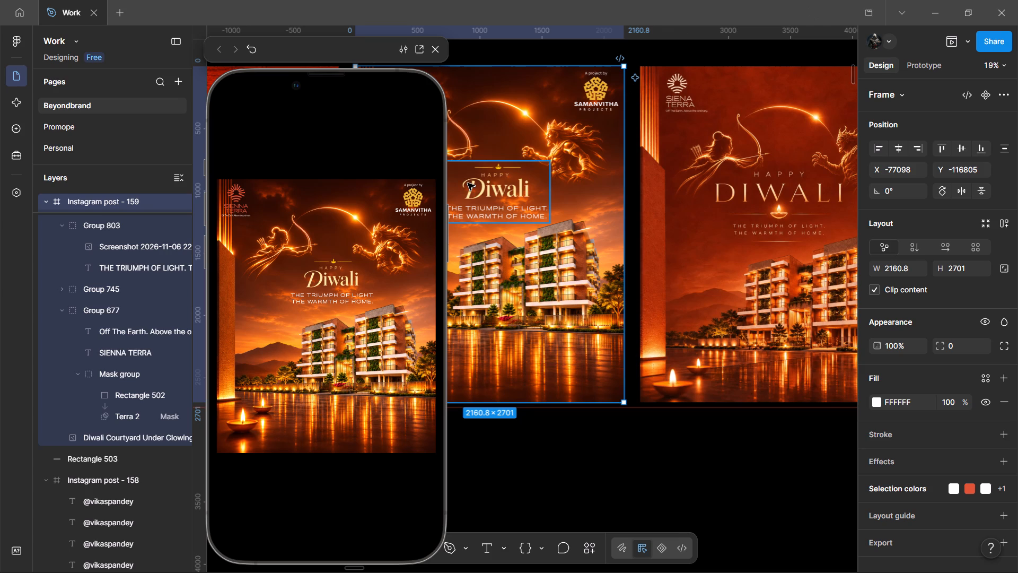
left_click_drag(504, 202, 592, 201)
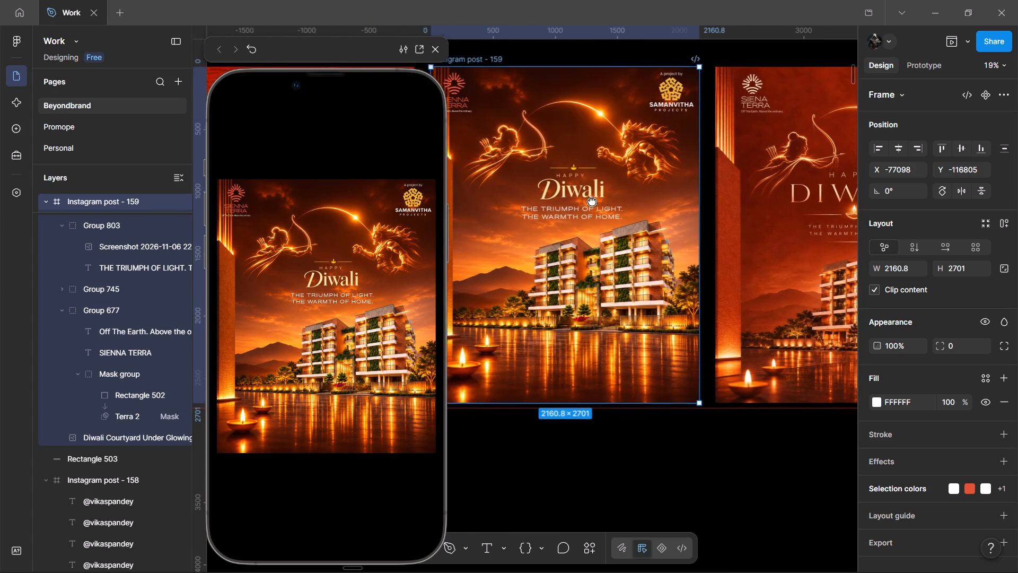
left_click_drag(592, 201, 671, 197)
left_click(679, 195)
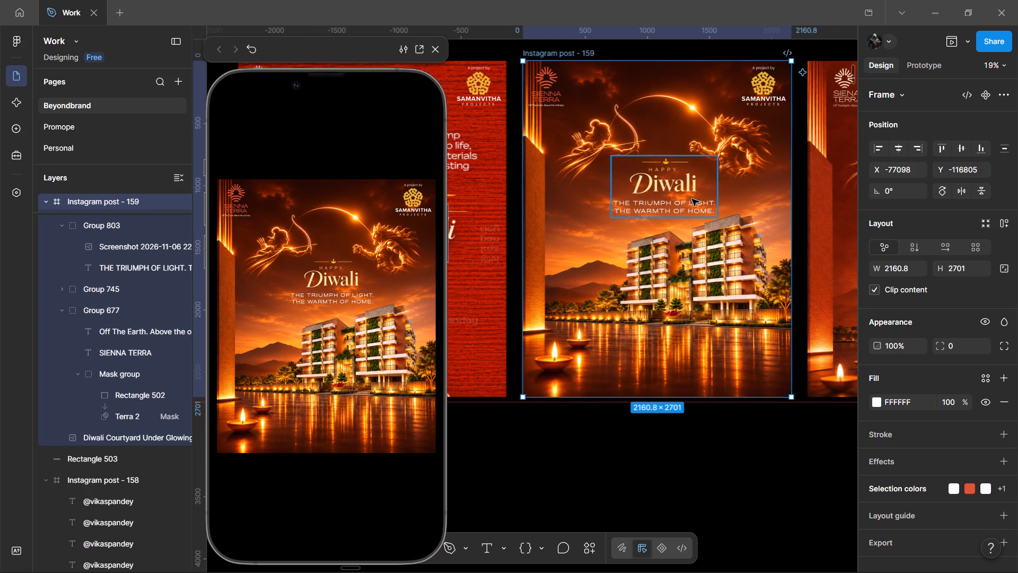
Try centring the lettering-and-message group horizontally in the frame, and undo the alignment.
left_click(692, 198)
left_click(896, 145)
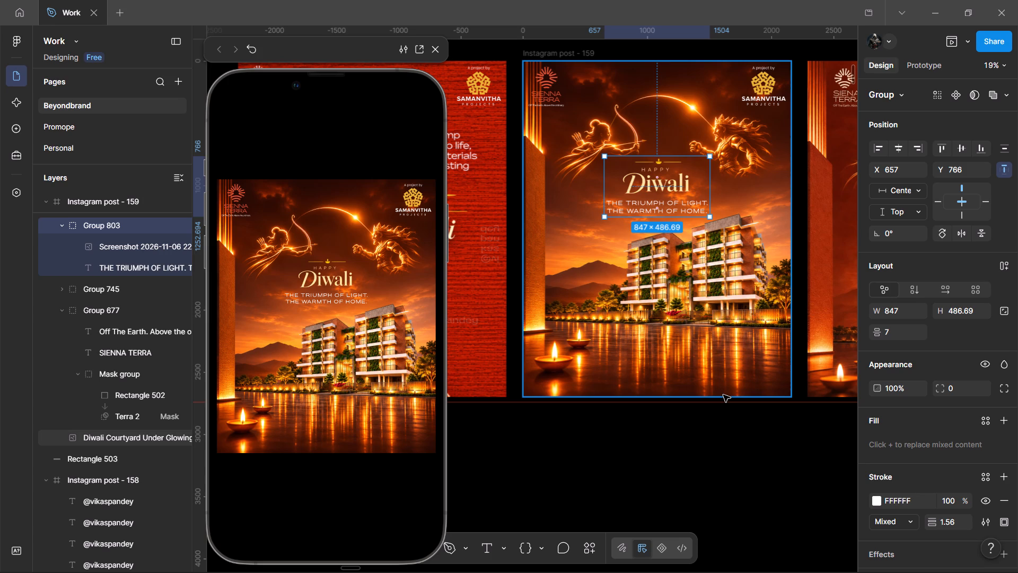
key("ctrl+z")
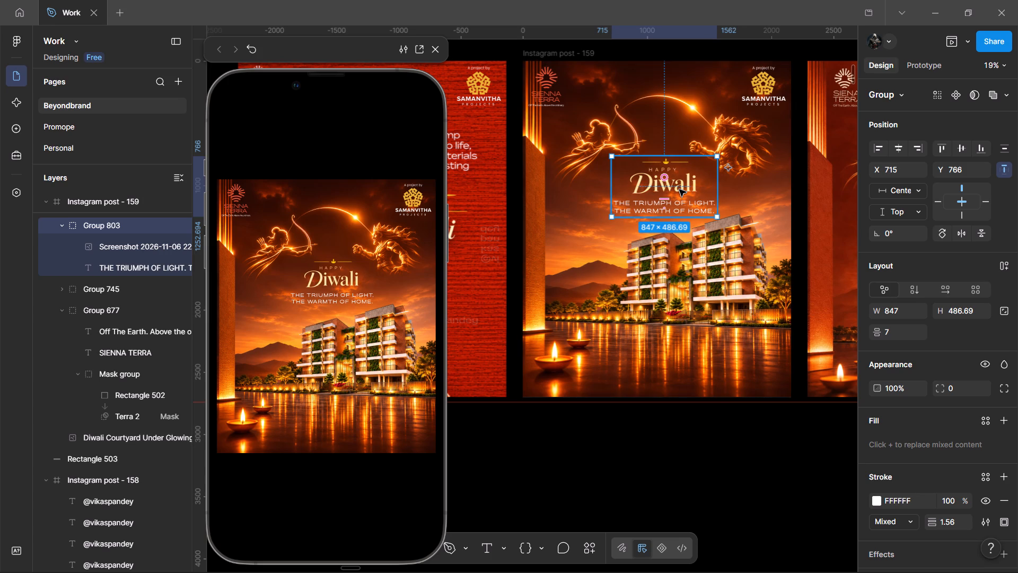
Nudge the lettering-and-message group in single-unit moves to X 716, Y 763.
key("Up")
key("Up")
key("Right")
key("Up")
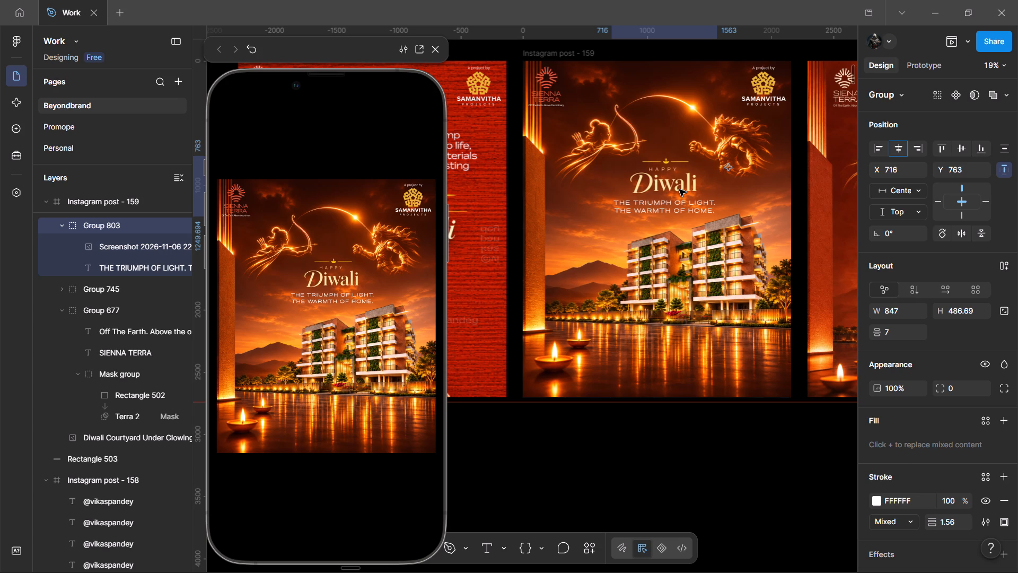
key("Left")
key("Right")
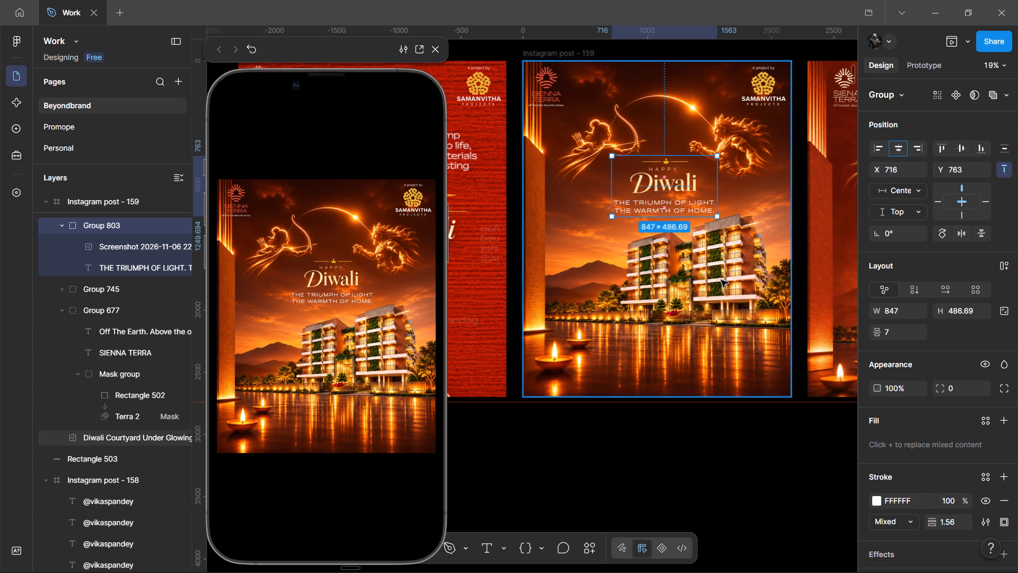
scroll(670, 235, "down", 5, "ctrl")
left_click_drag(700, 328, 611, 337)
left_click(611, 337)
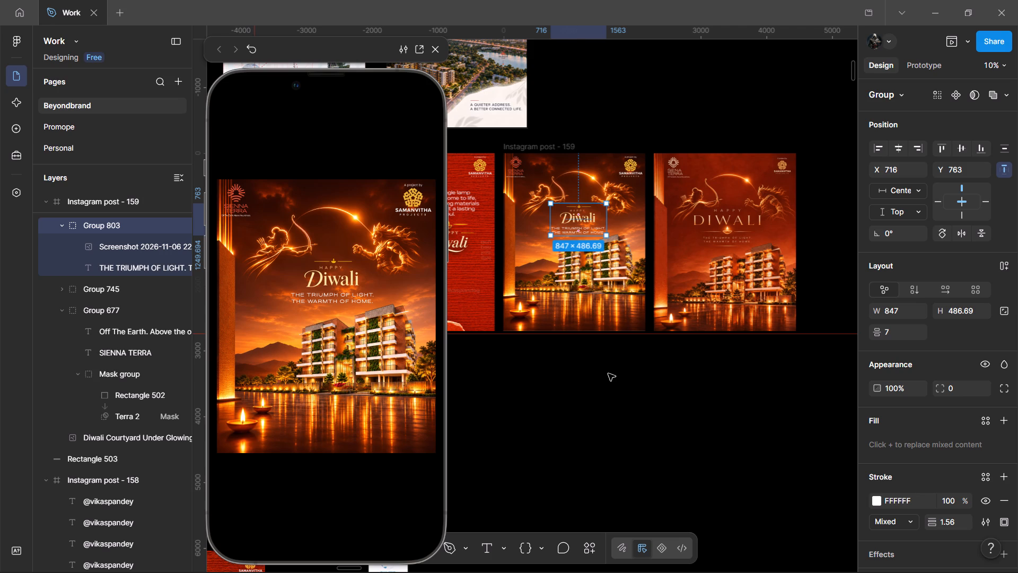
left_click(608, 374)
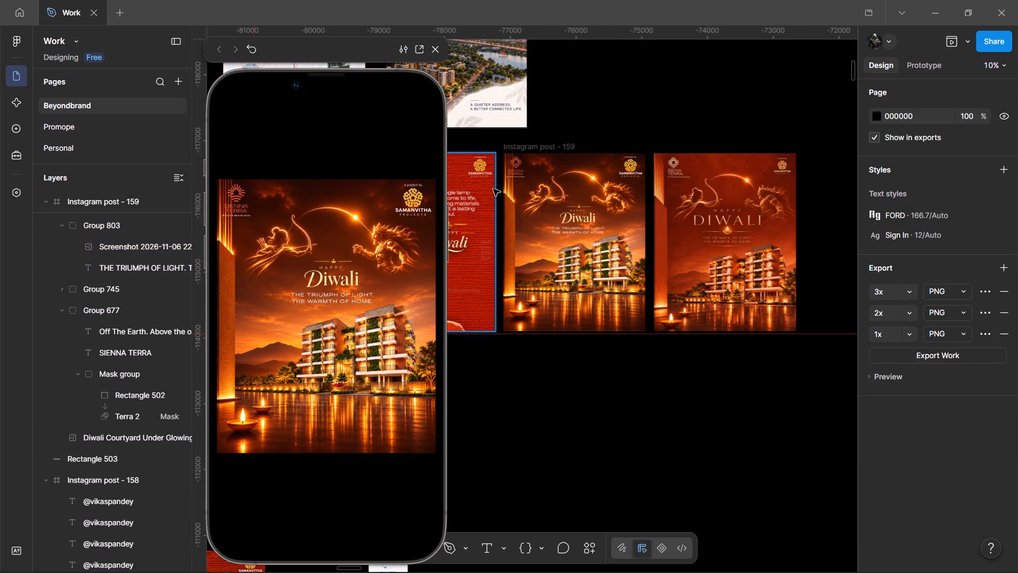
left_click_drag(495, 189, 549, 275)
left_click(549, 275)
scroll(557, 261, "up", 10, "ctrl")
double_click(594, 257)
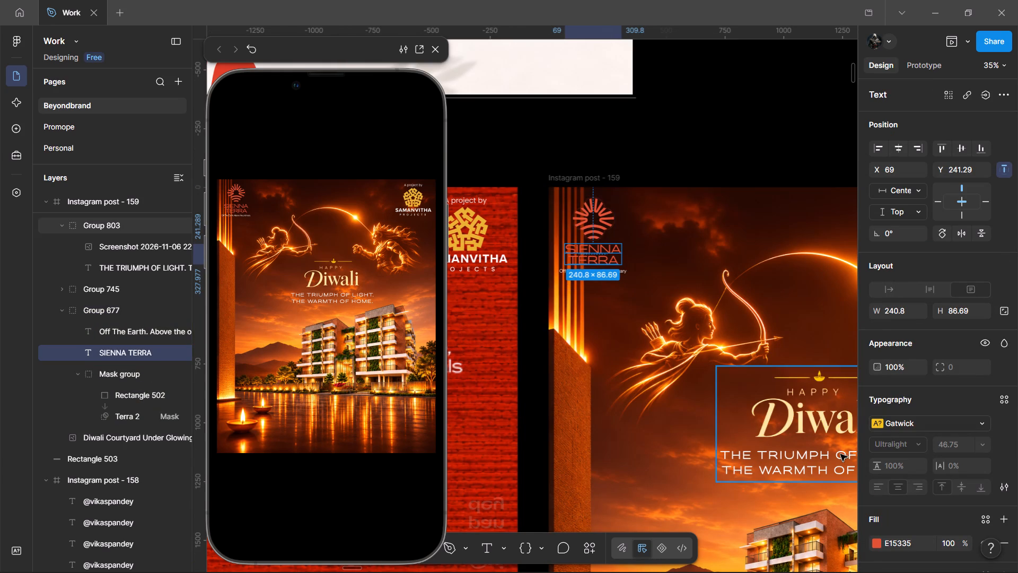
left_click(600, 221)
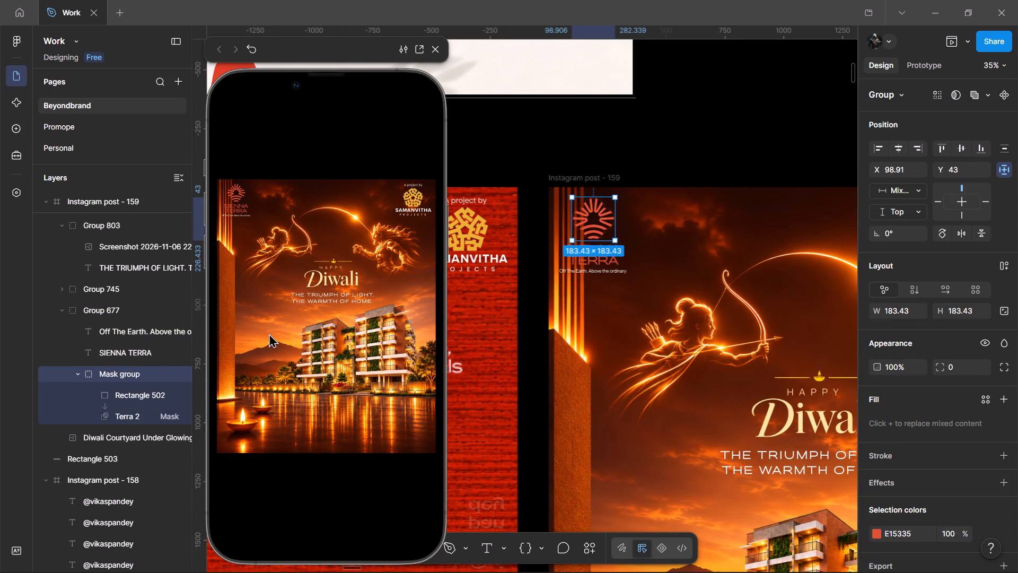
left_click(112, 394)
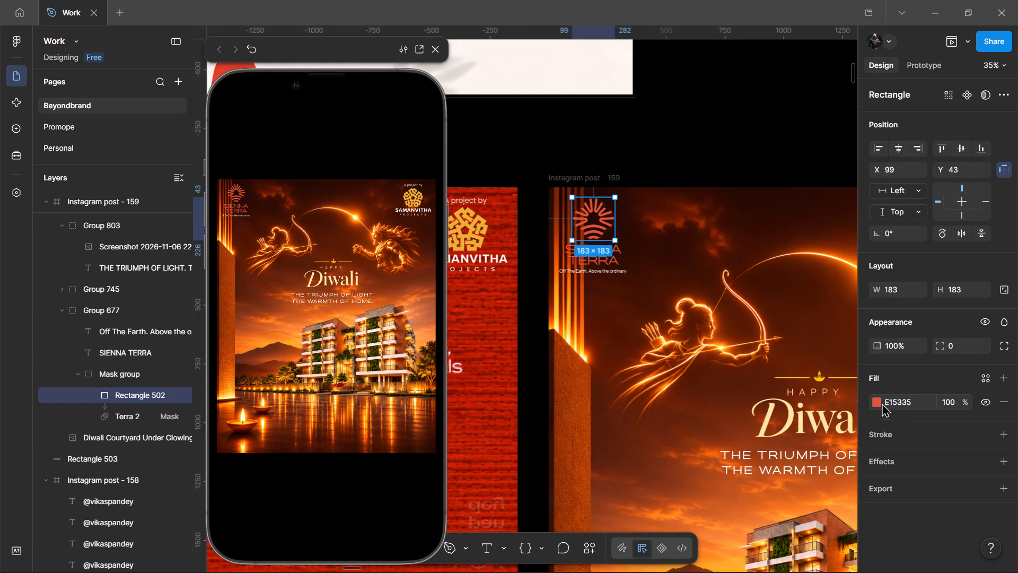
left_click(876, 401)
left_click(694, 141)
Move the red reference Diwali image farther right of Instagram post - 159, to about X -71326, Y -116805.
scroll(694, 142, "down", 6, "ctrl")
left_click_drag(687, 256, 592, 259)
left_click(591, 259)
scroll(705, 273, "down", 6, "ctrl")
left_click_drag(791, 259, 846, 266)
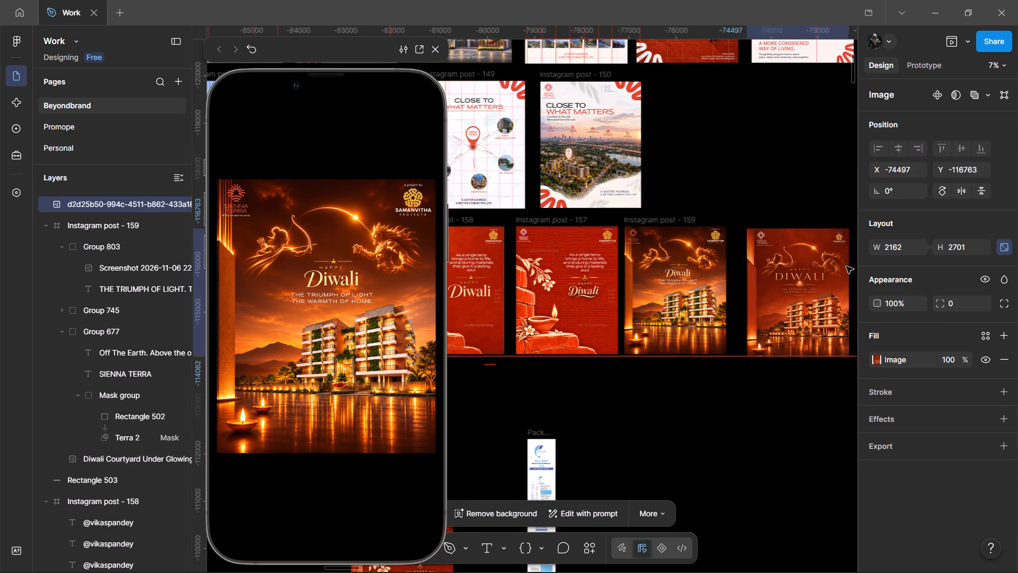
left_click_drag(846, 266, 796, 257)
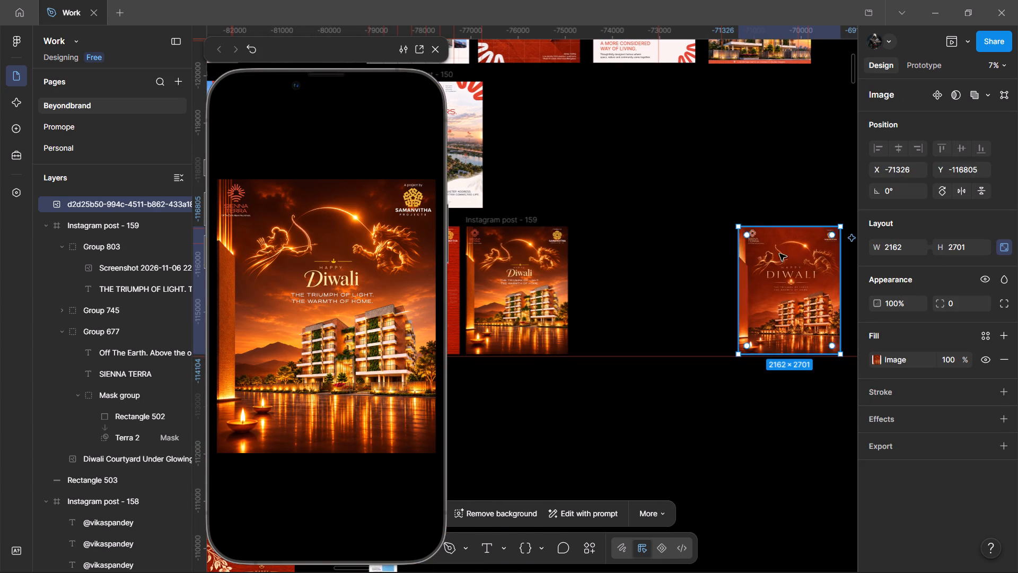
Duplicate the Instagram post - 159 frame into the gap before the reference image, at X -74474, Y -116805.
left_click(515, 222)
left_click_drag(511, 219, 552, 221, "alt")
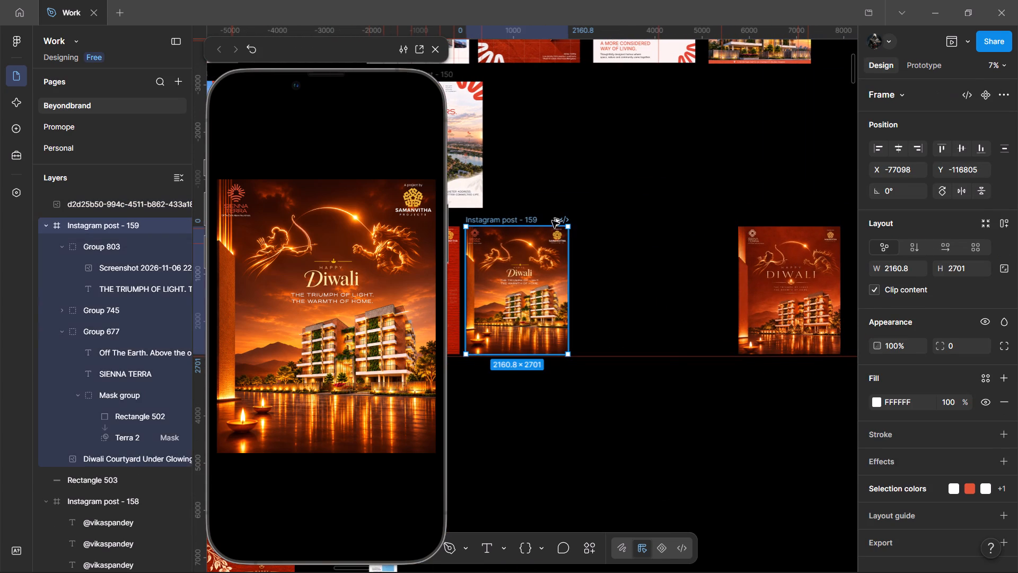
left_click_drag(552, 221, 635, 217, "alt")
Recolour the Sienna Terra emblem's masked rectangle in Instagram post - 160 to white, FFFFFF.
scroll(594, 257, "up", 6, "ctrl")
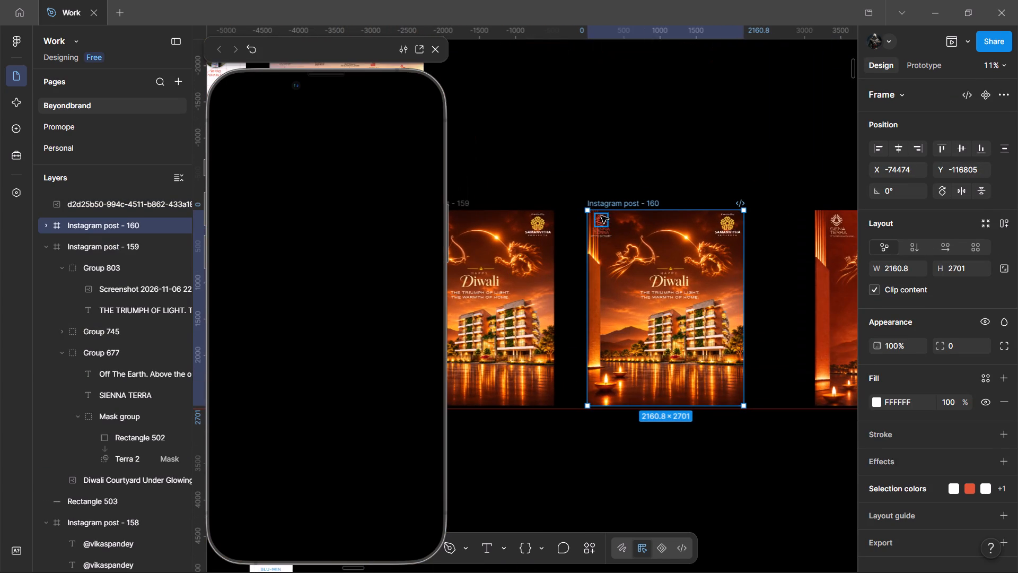
double_click(604, 220)
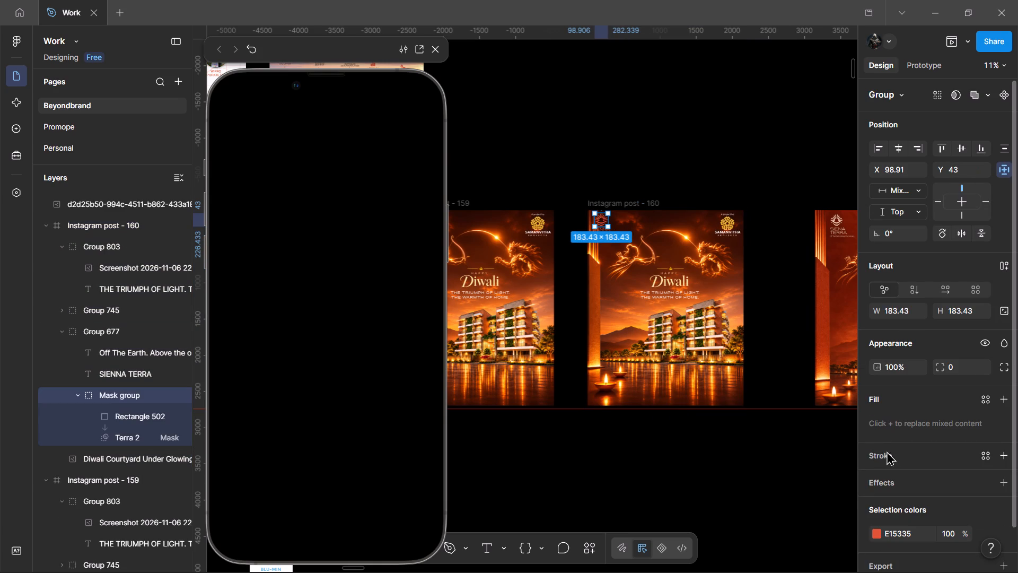
left_click(112, 421)
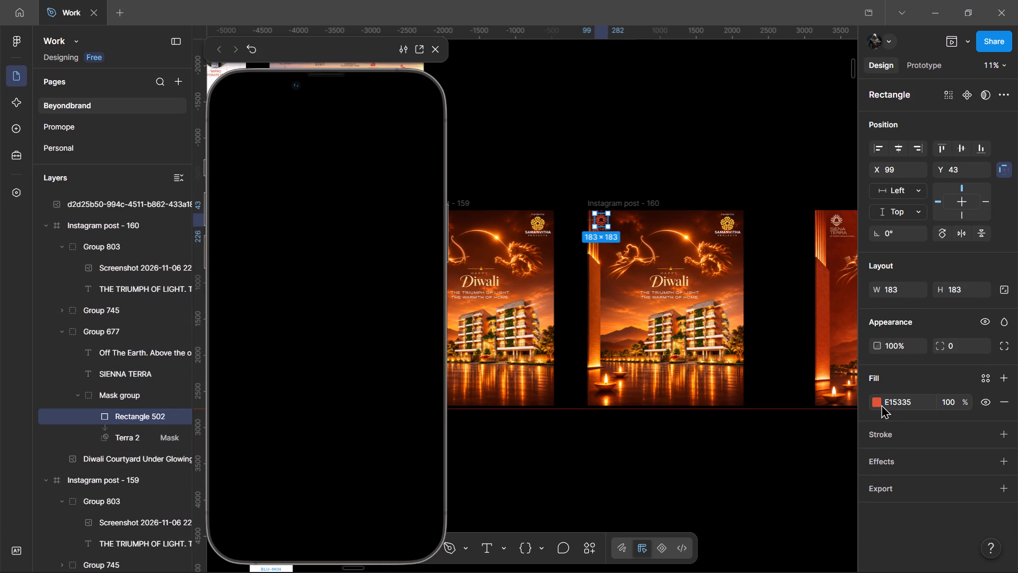
left_click(877, 402)
left_click_drag(778, 362, 638, 189)
left_click(634, 136)
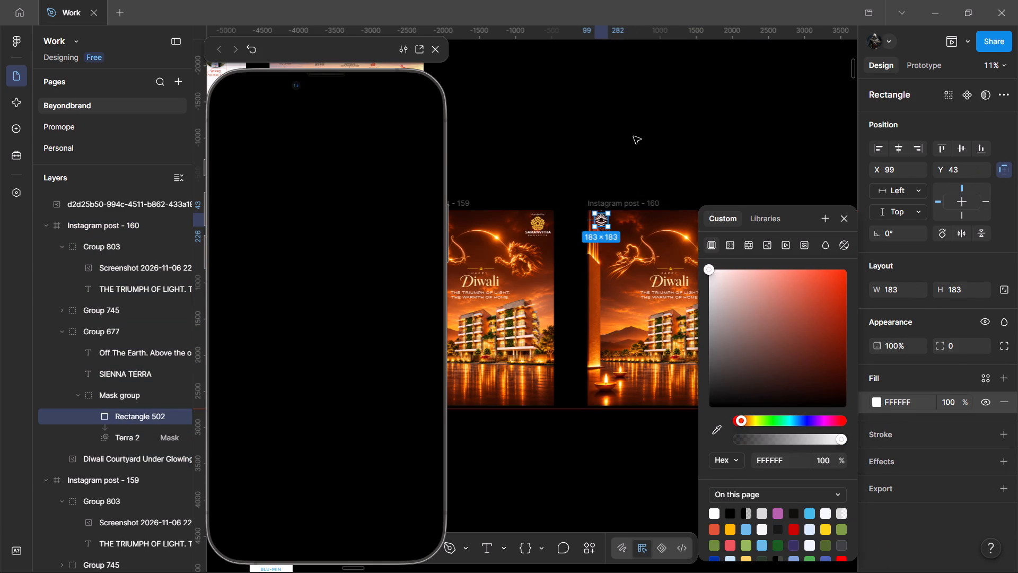
Set the fill of the SIENNA TERRA logo text in Instagram post - 160 to white, FFFFFF.
scroll(576, 239, "up", 11, "ctrl")
double_click(626, 202)
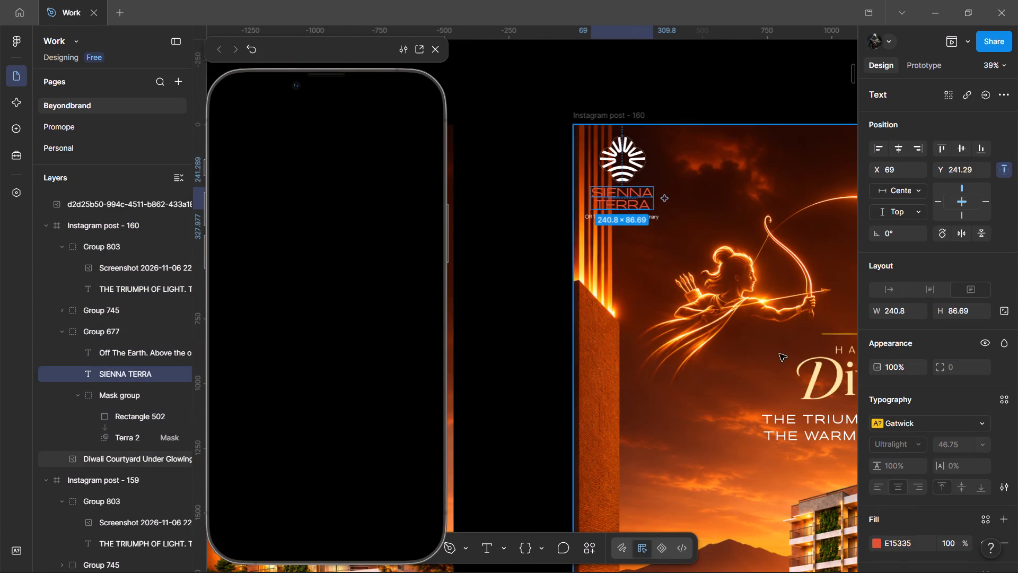
left_click(876, 542)
left_click_drag(748, 337, 645, 199)
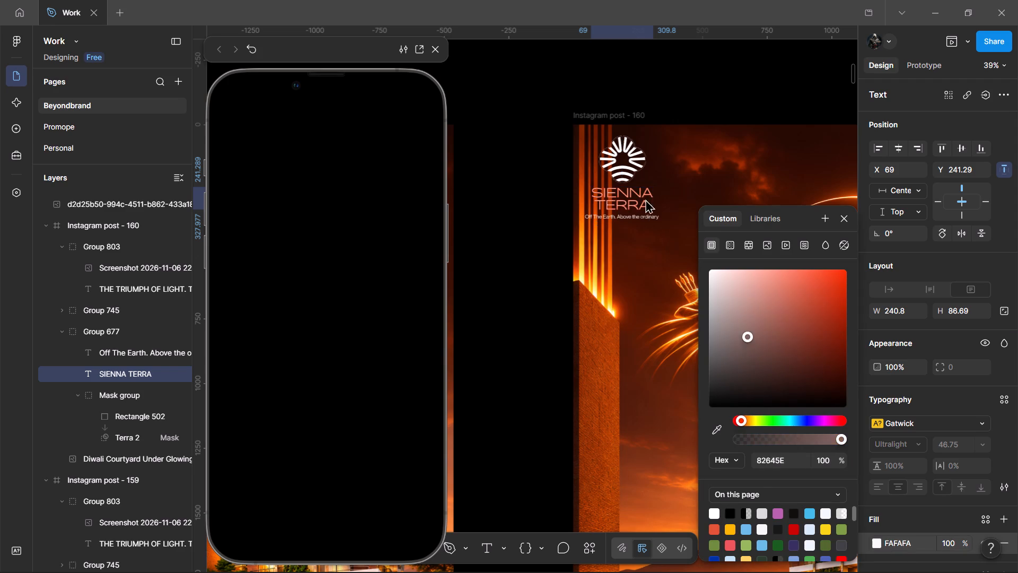
left_click_drag(645, 199, 636, 180)
left_click(690, 165)
Change the outline stroke of the SIENNA TERRA logo text in Instagram post - 160 to white, FFFFFF.
scroll(678, 184, "up", 9, "ctrl")
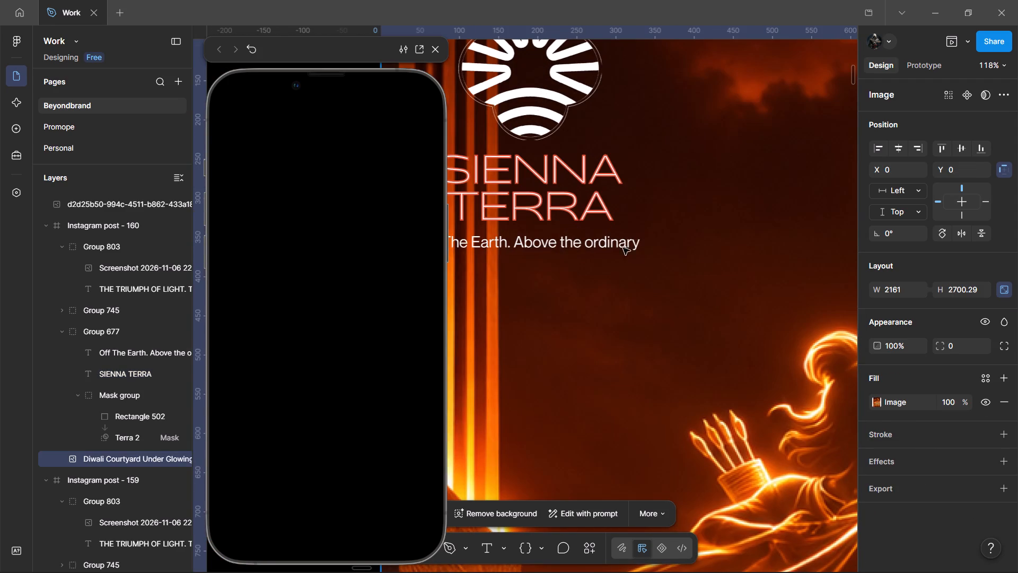
double_click(575, 195)
scroll(876, 346, "down", 6)
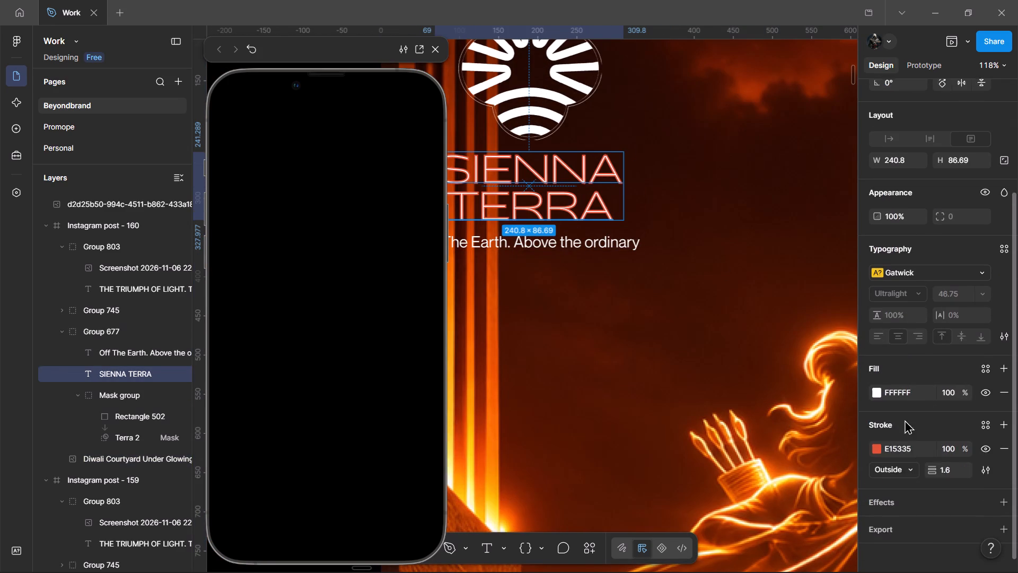
left_click(878, 441)
left_click_drag(777, 333, 647, 175)
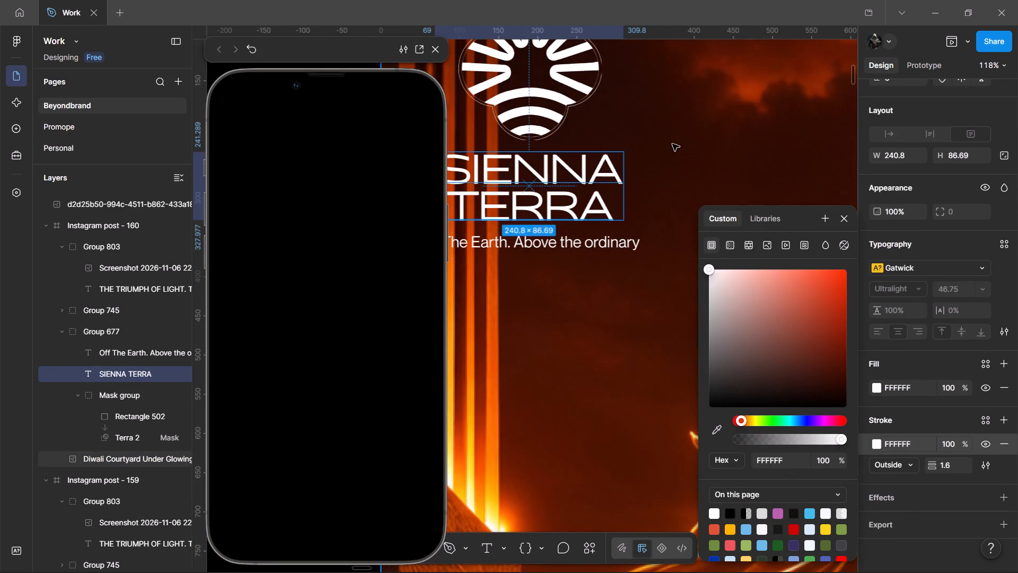
left_click(672, 144)
Examine the white Sienna Terra logo within the overall layout of Instagram post - 160.
scroll(673, 144, "down", 10, "ctrl")
left_click_drag(678, 171, 616, 212)
left_click(611, 213)
scroll(609, 213, "down", 7, "ctrl")
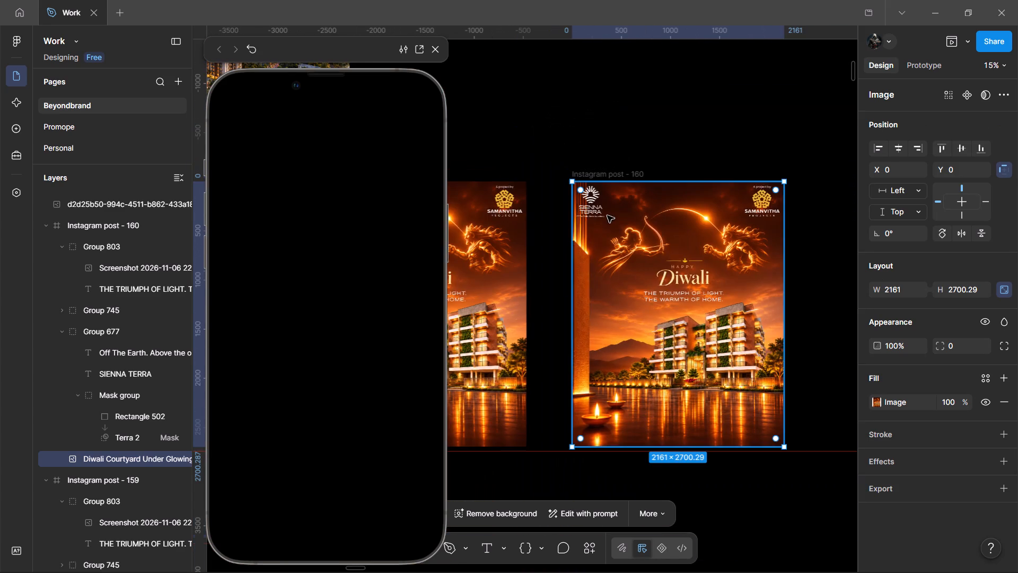
left_click_drag(725, 274, 675, 272)
left_click(675, 272)
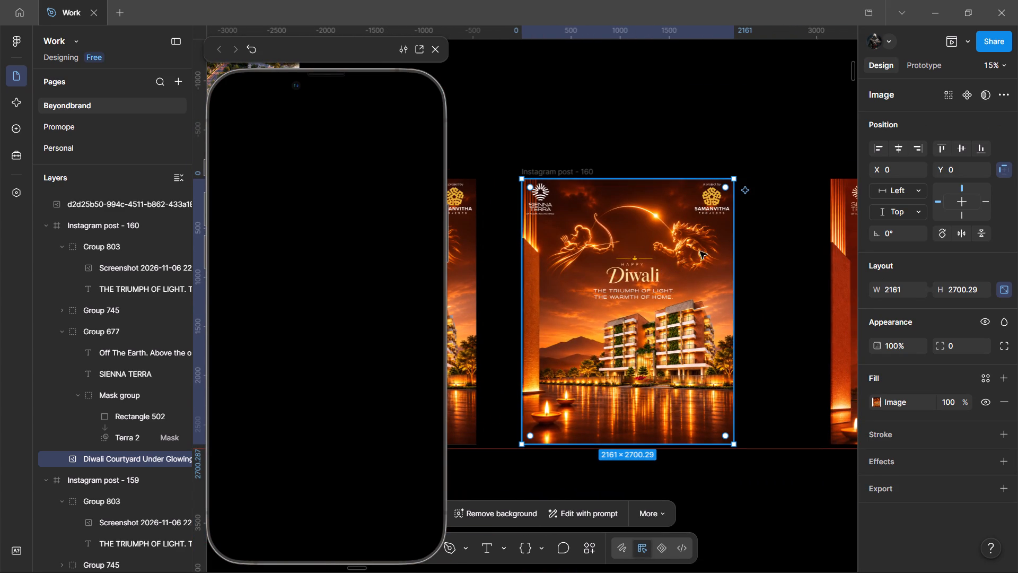
left_click(639, 132)
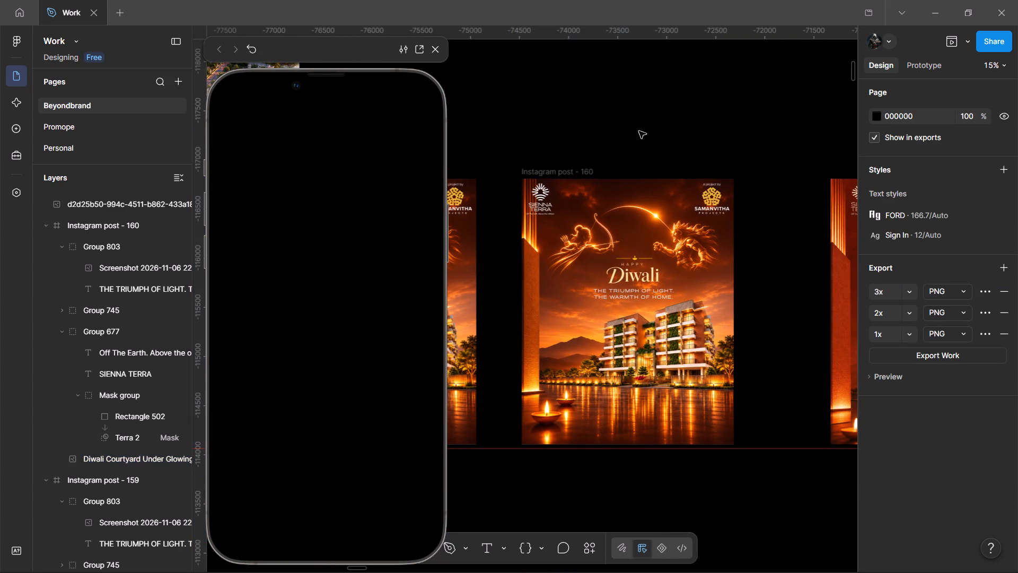
scroll(622, 295, "up", 4, "ctrl")
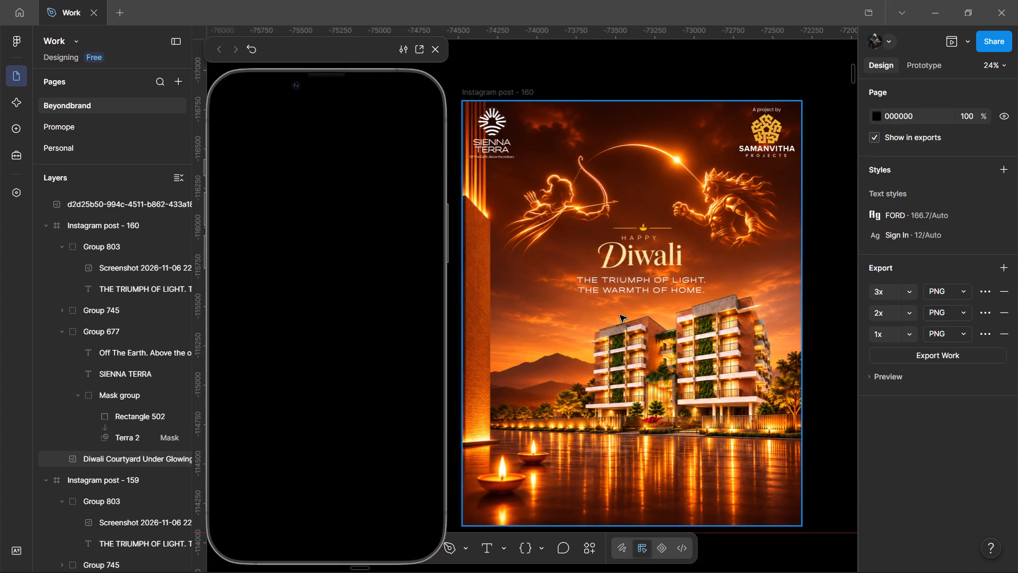
scroll(620, 315, "down", 6, "ctrl")
left_click(577, 211)
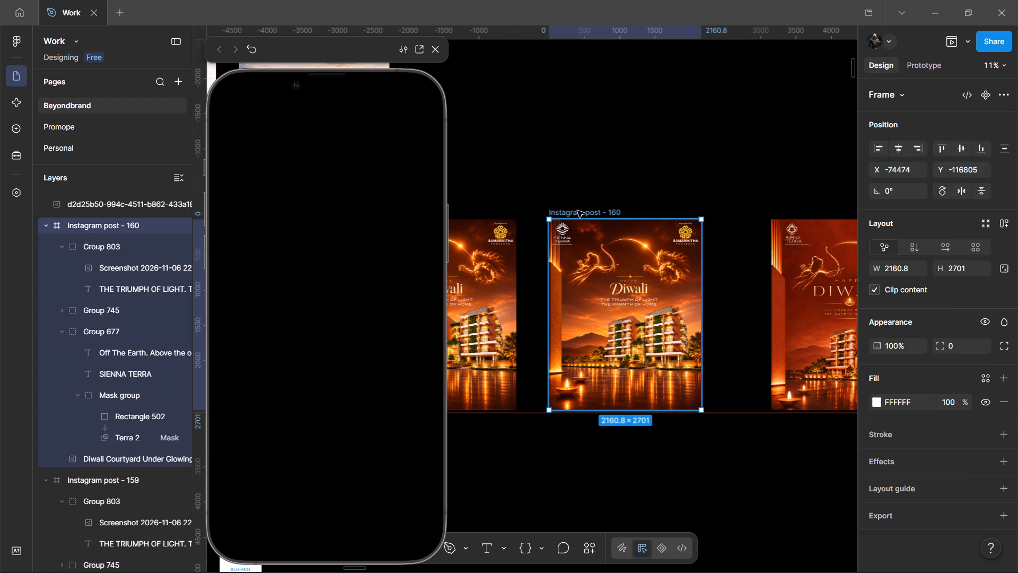
Copy three of the faint handle watermark texts from Instagram post - 158: the upper, lower and vertical side ones.
scroll(967, 346, "down", 6)
scroll(560, 327, "down", 6, "ctrl")
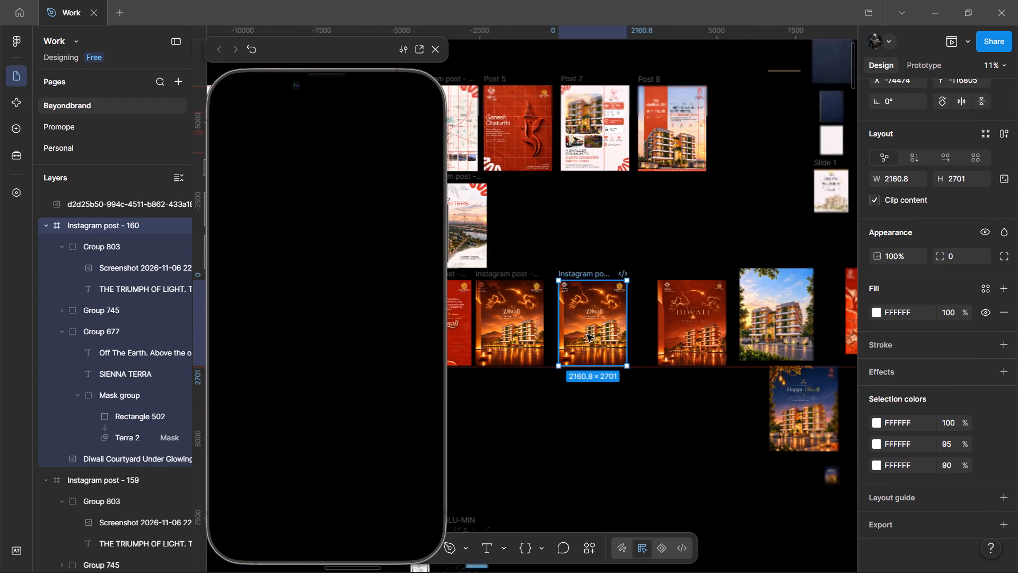
left_click_drag(572, 328, 716, 323)
left_click(716, 323)
left_click_drag(521, 314, 664, 307)
left_click(669, 307)
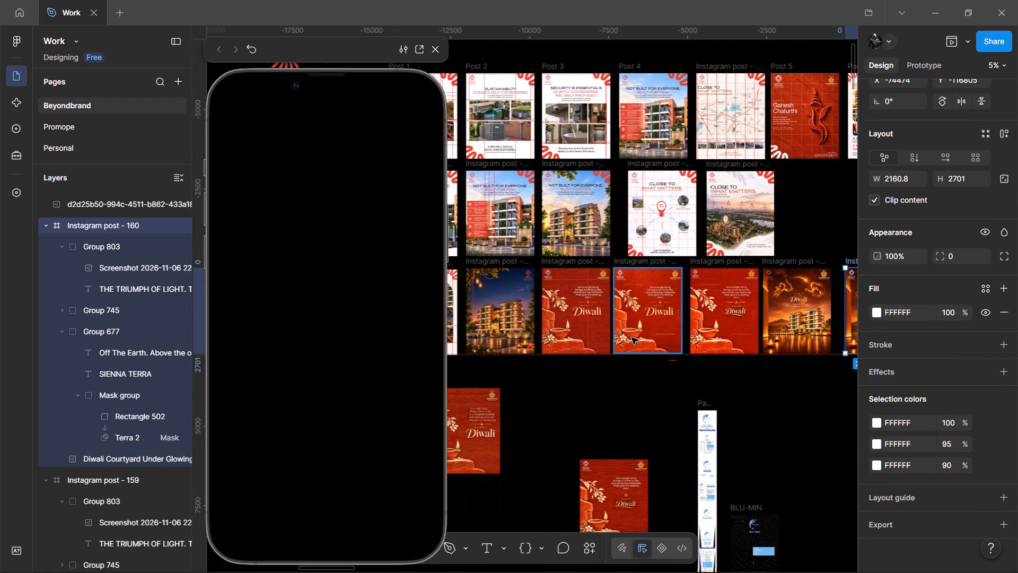
scroll(668, 326, "up", 6, "ctrl")
left_click(669, 341)
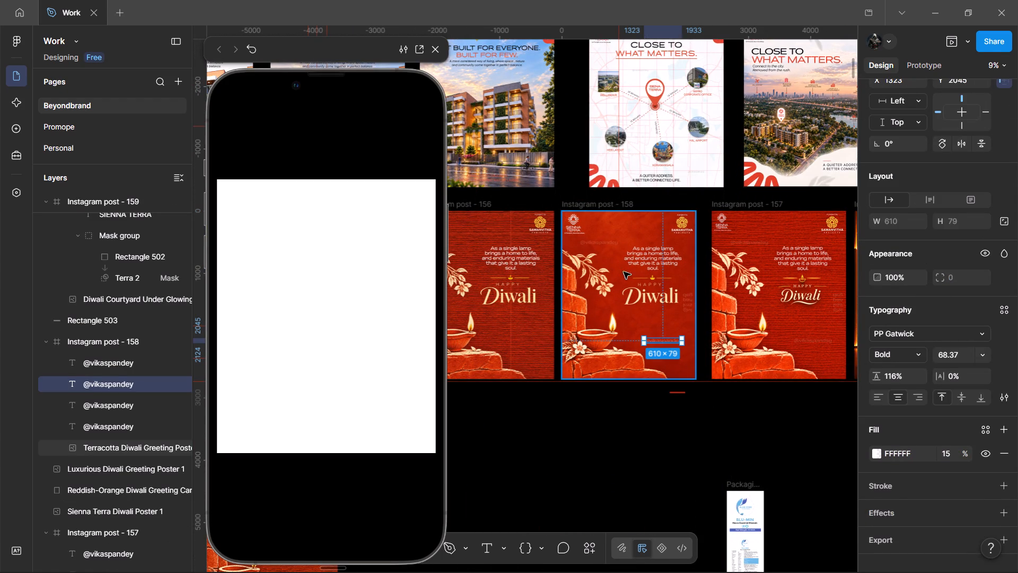
left_click(599, 244, "shift")
left_click(692, 305, "shift")
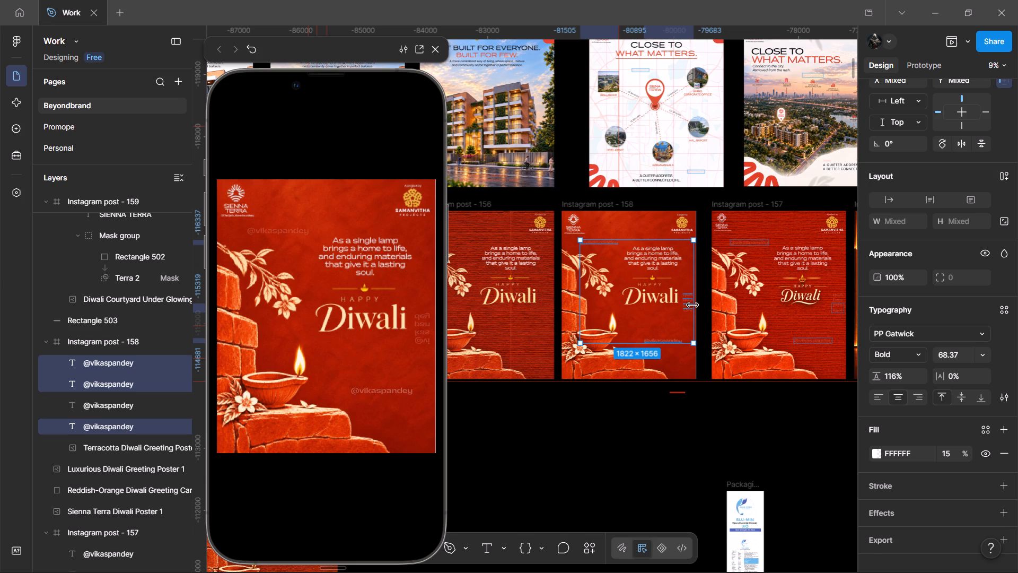
key("ctrl+c")
Paste the three copied handle watermarks into the Instagram post - 160 frame.
left_click_drag(731, 303, 490, 277, "ctrl")
left_click(489, 277, "ctrl")
left_click_drag(771, 233, 676, 231)
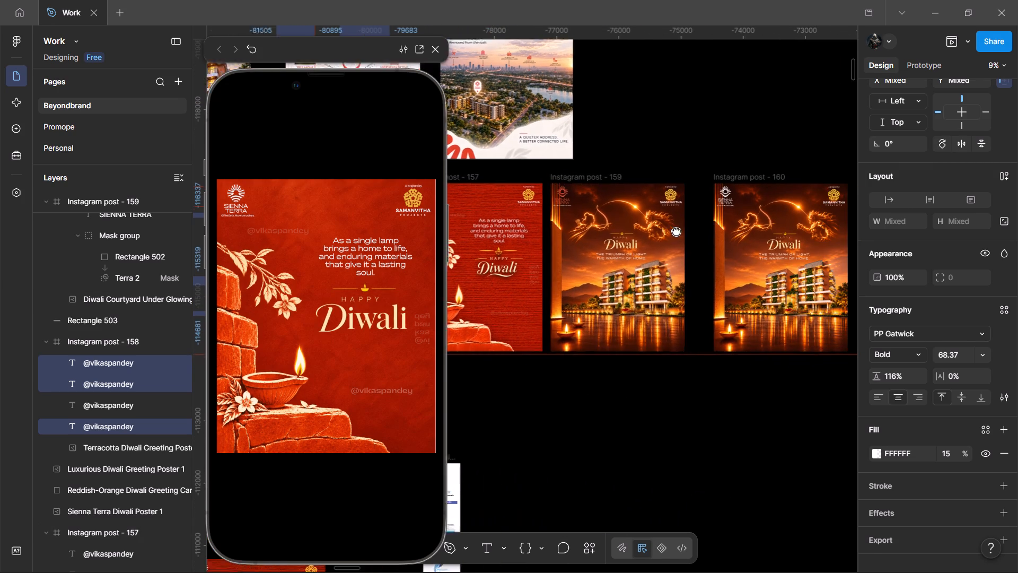
left_click_drag(676, 231, 573, 226)
left_click_drag(551, 222, 541, 220)
left_click(541, 220)
left_click(582, 169)
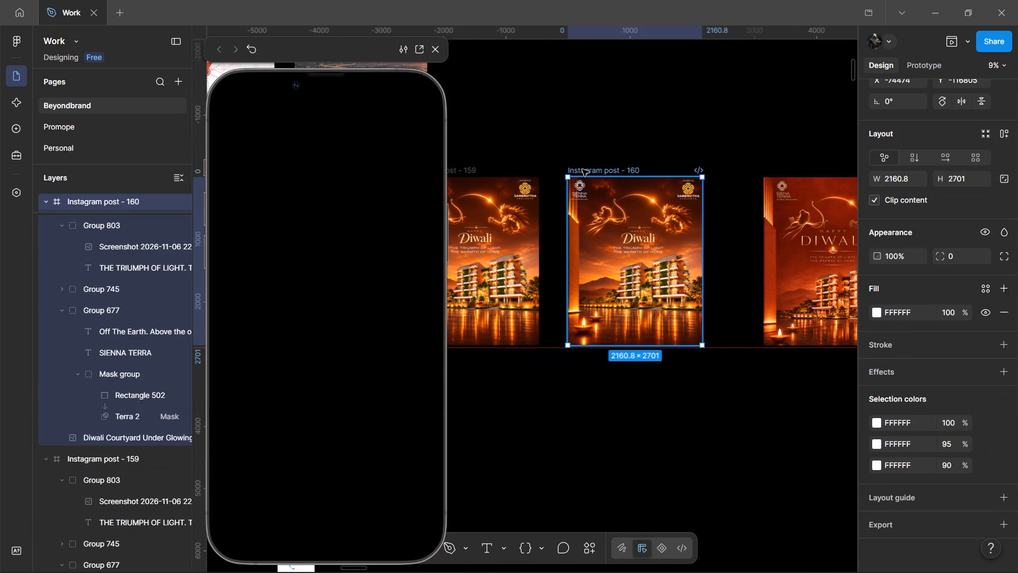
key("ctrl+v")
left_click(726, 441)
Add a 1x PNG export setting to Instagram post - 160, close the phone preview, and export the frame.
scroll(579, 290, "up", 6, "ctrl")
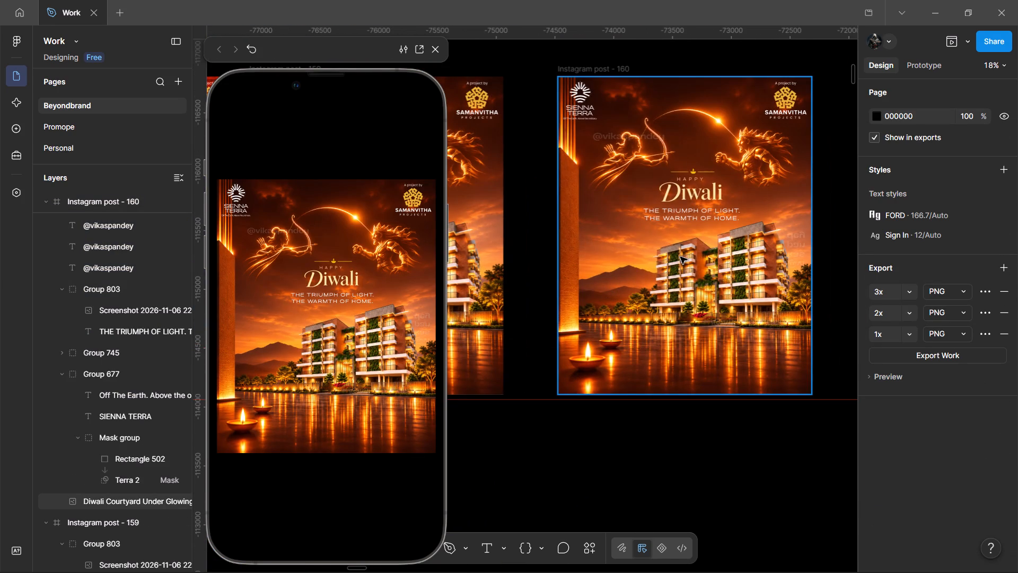
left_click(582, 69)
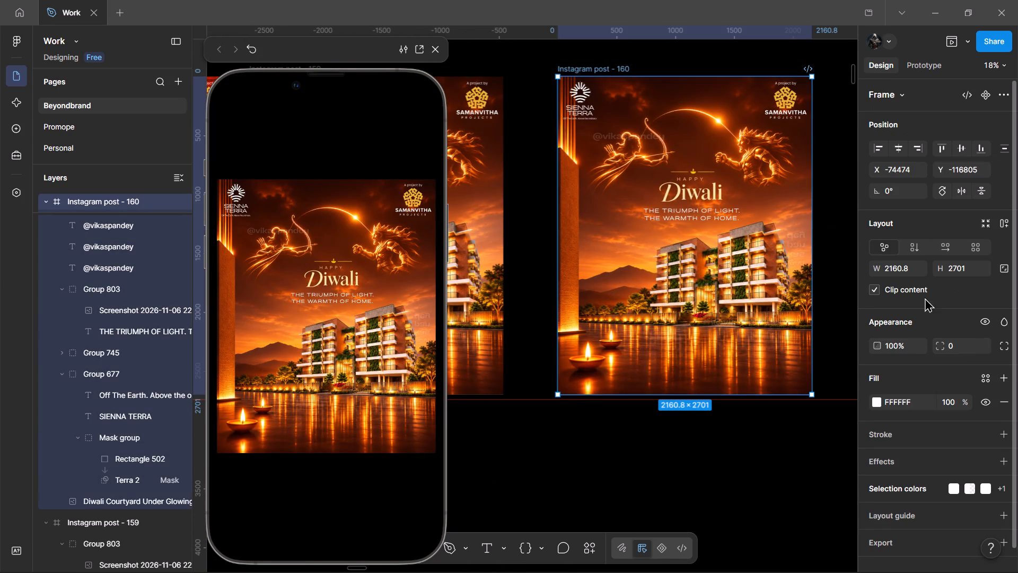
scroll(982, 413, "down", 5)
left_click(1003, 522)
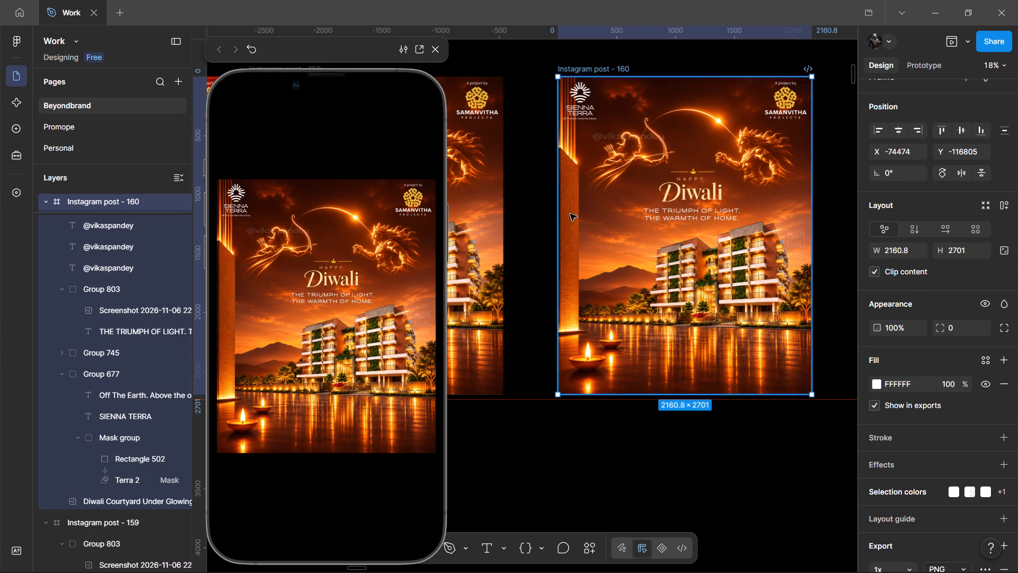
left_click(428, 50)
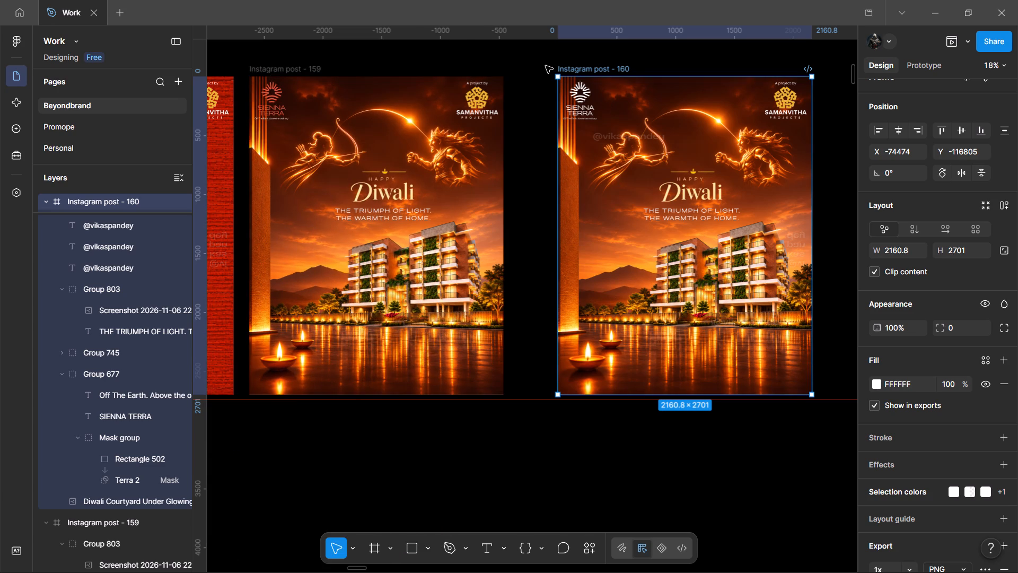
scroll(923, 516, "down", 6)
left_click(925, 500)
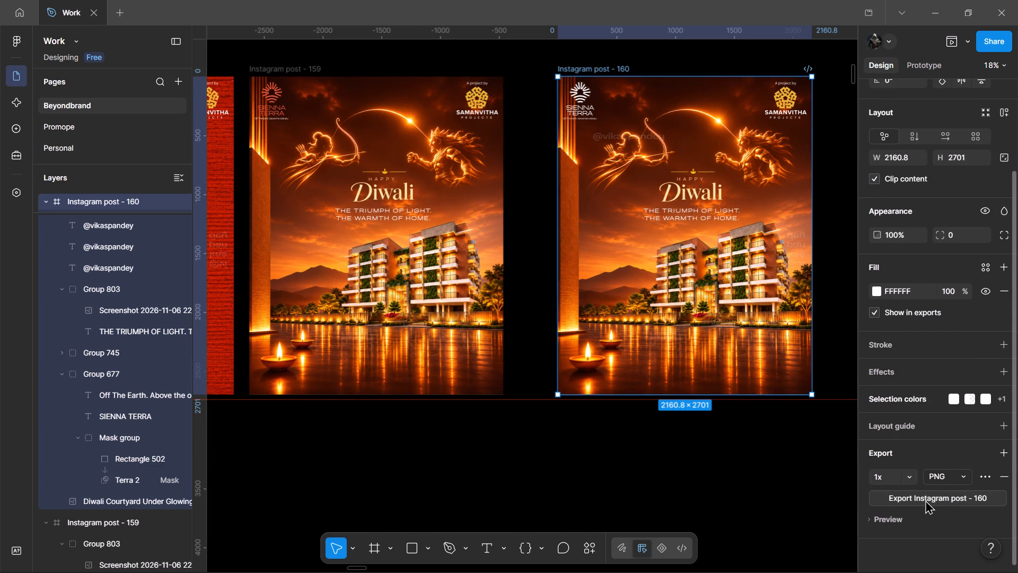
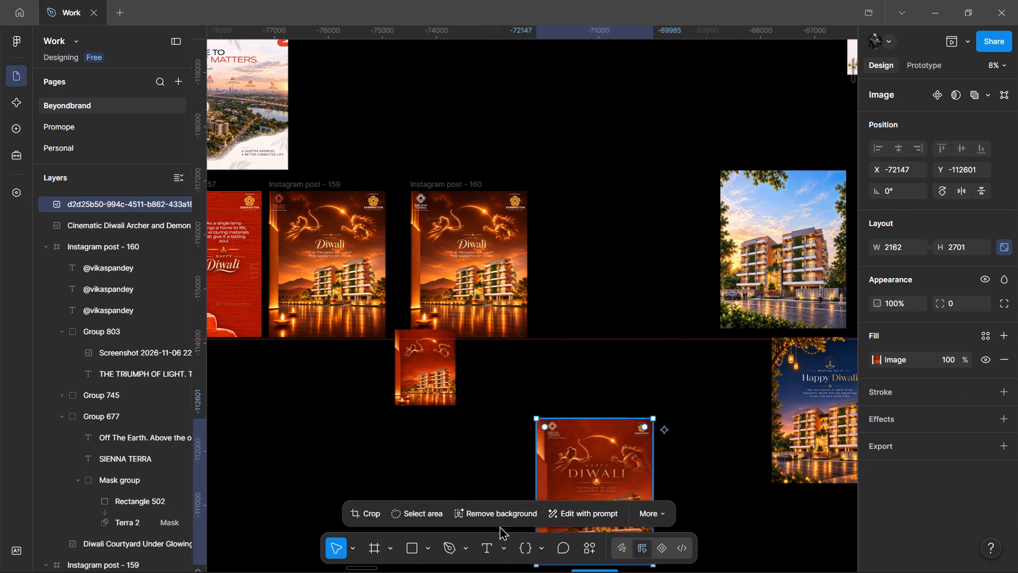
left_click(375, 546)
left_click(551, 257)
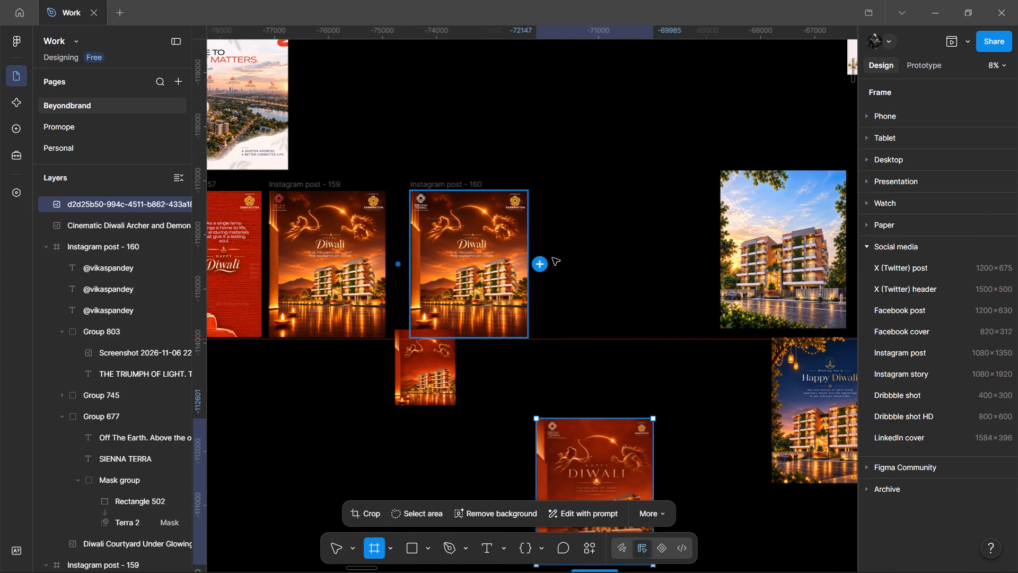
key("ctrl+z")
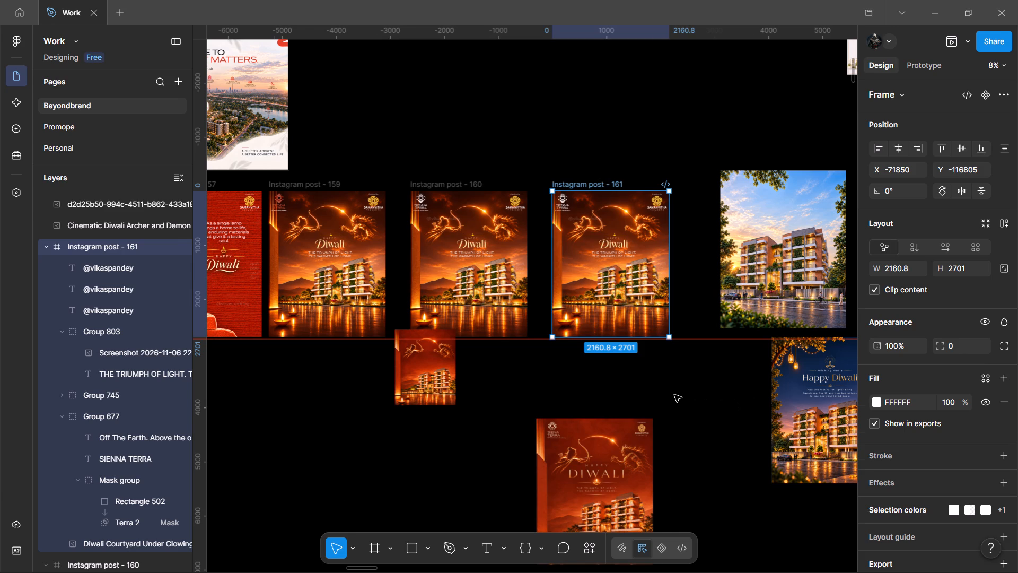
Add a 1080 × 1350 Instagram post frame beside Instagram post - 160, top-aligned with it, and scale it to 2160.8 × 2701.
left_click(371, 546)
left_click(905, 359)
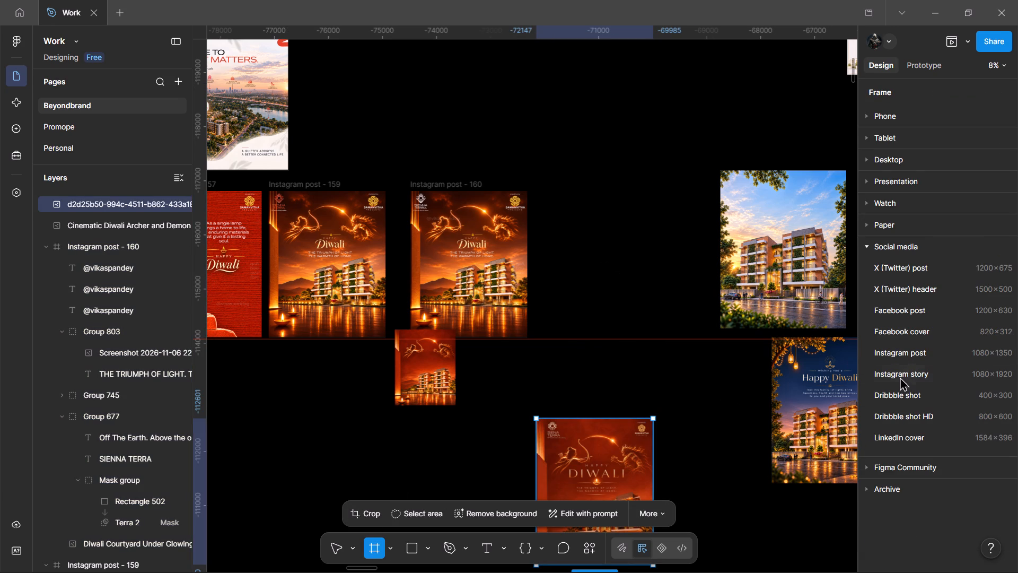
left_click(897, 349)
left_click_drag(562, 286, 568, 216)
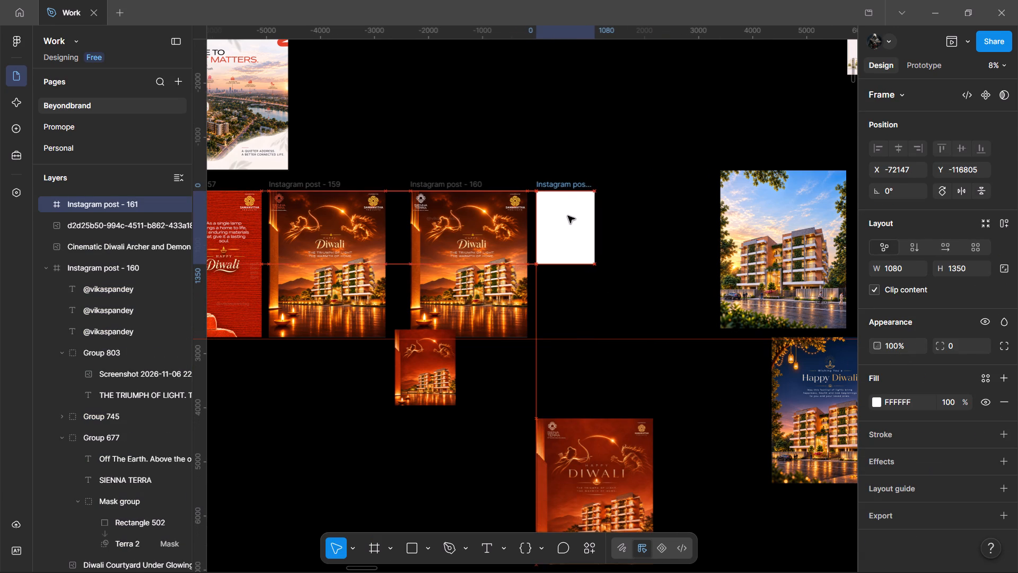
left_click_drag(568, 216, 572, 215)
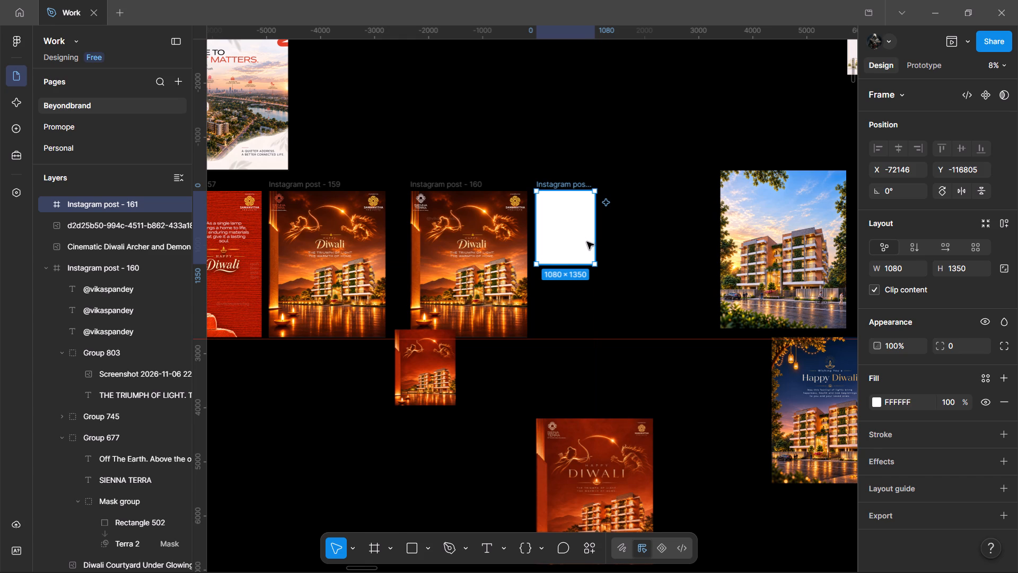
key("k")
left_click_drag(593, 263, 640, 336)
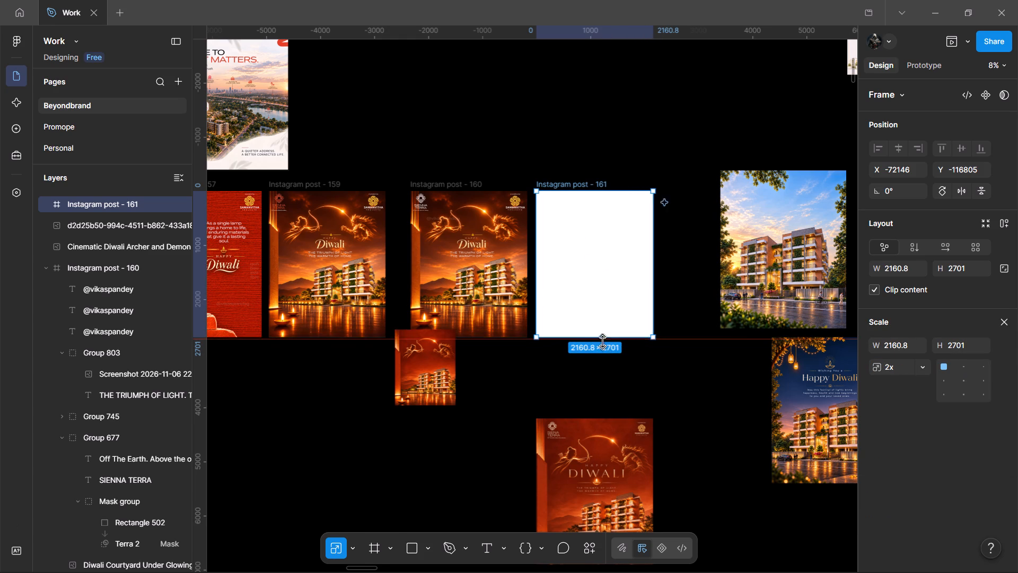
Move the Cinematic Diwali Archer and Demon image into Instagram post - 161 at X 0, Y 0 and scale it to fill the frame.
scroll(543, 351, "up", 18, "ctrl")
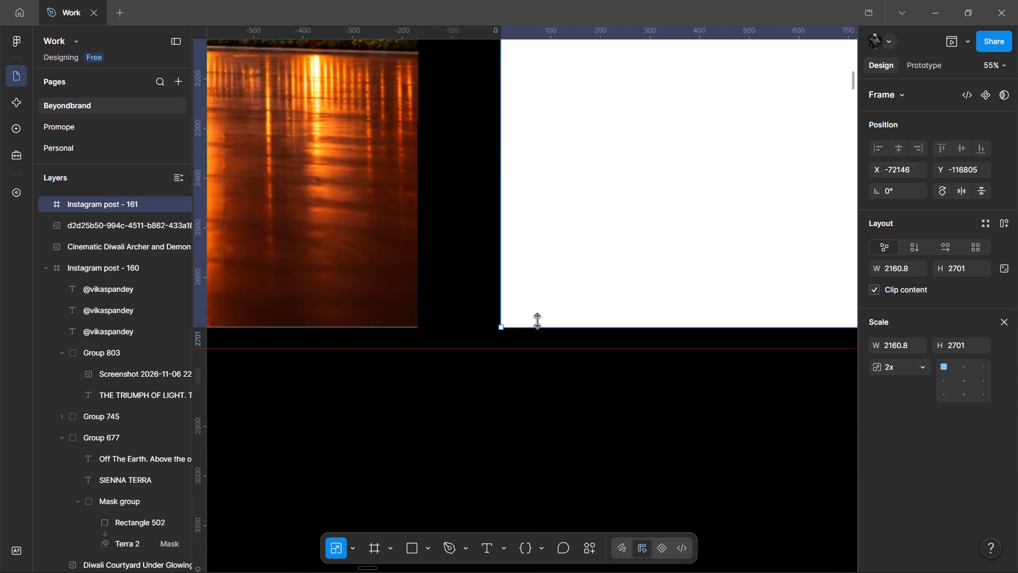
scroll(537, 321, "up", 2, "ctrl")
scroll(537, 321, "down", 19, "ctrl")
left_click(361, 371)
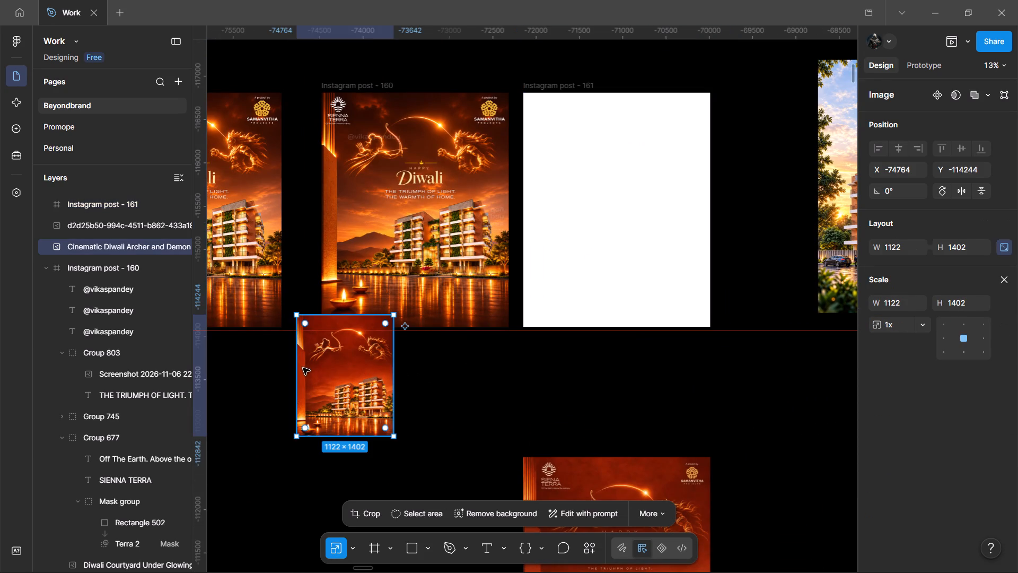
left_click_drag(319, 364, 548, 150)
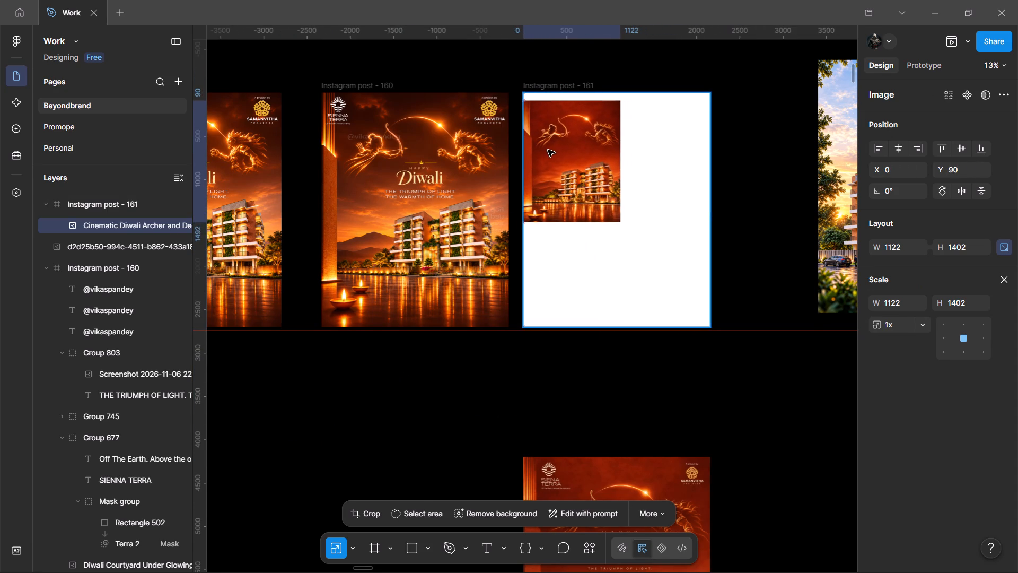
left_click_drag(548, 150, 547, 142)
left_click_drag(621, 215, 680, 309)
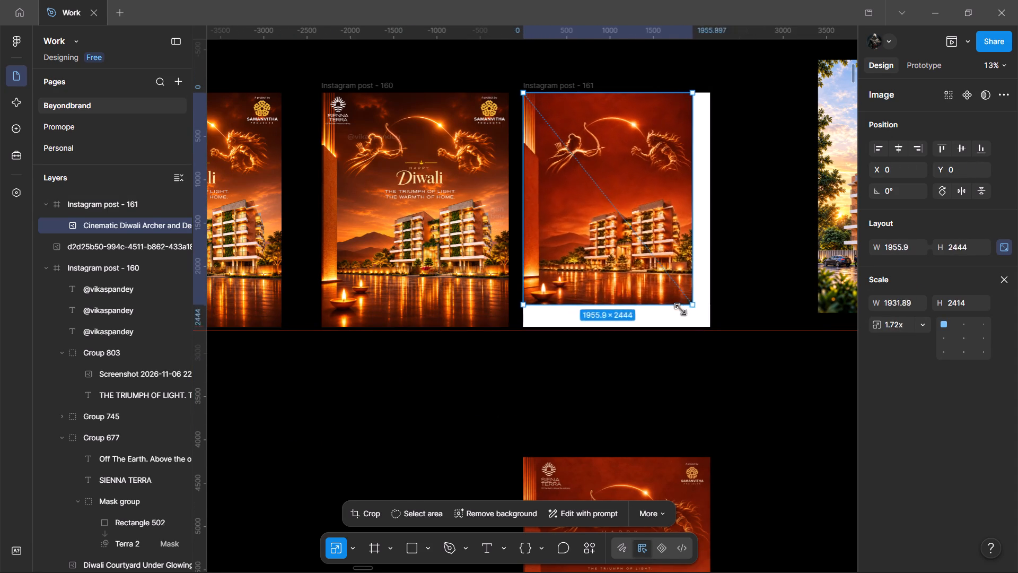
left_click_drag(680, 309, 689, 325)
left_click(675, 374)
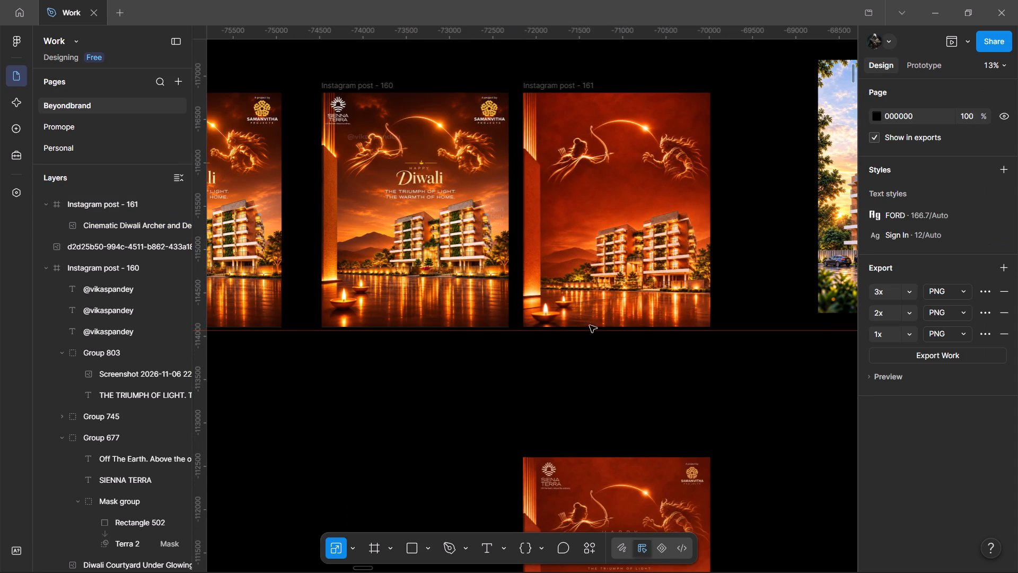
Copy the Sienna Terra and Samanvitha logo groups from Instagram post - 160 into Instagram post - 161.
left_click(342, 110)
left_click(486, 123, "shift")
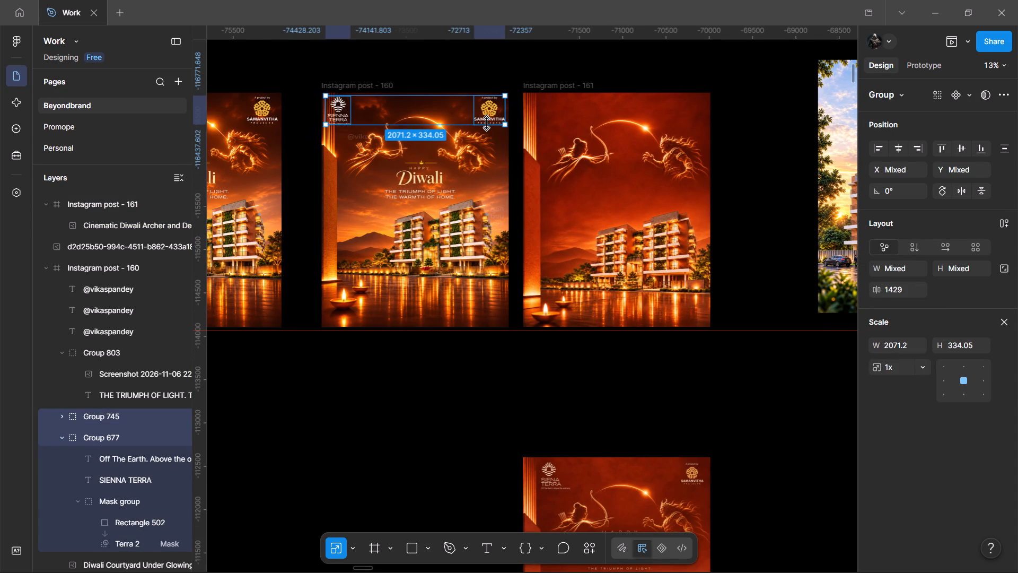
key("ctrl+c")
left_click(552, 83)
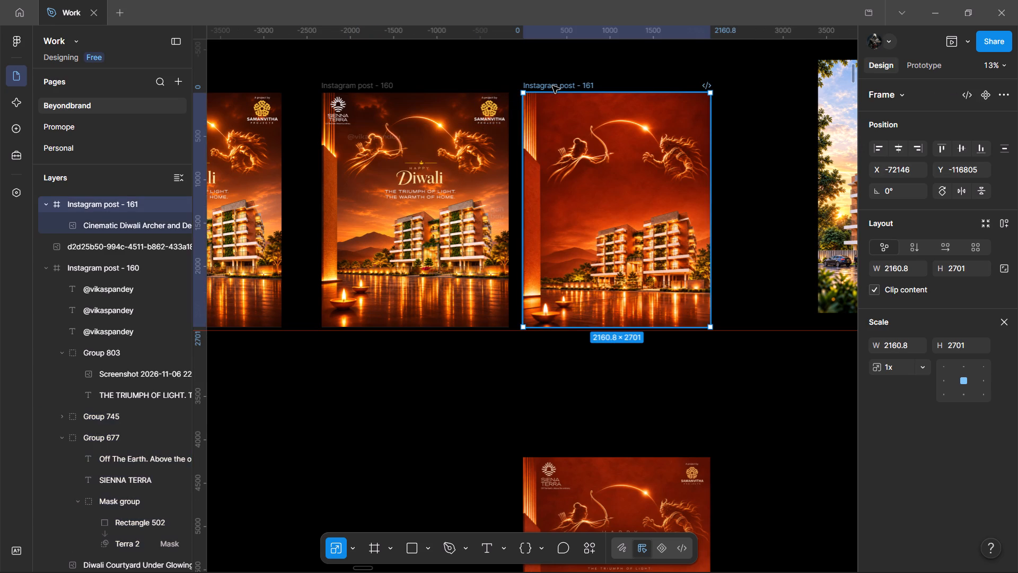
key("ctrl+v")
Copy the Happy Diwali lettering-and-message group from Instagram post - 160 into Instagram post - 161.
left_click(411, 173)
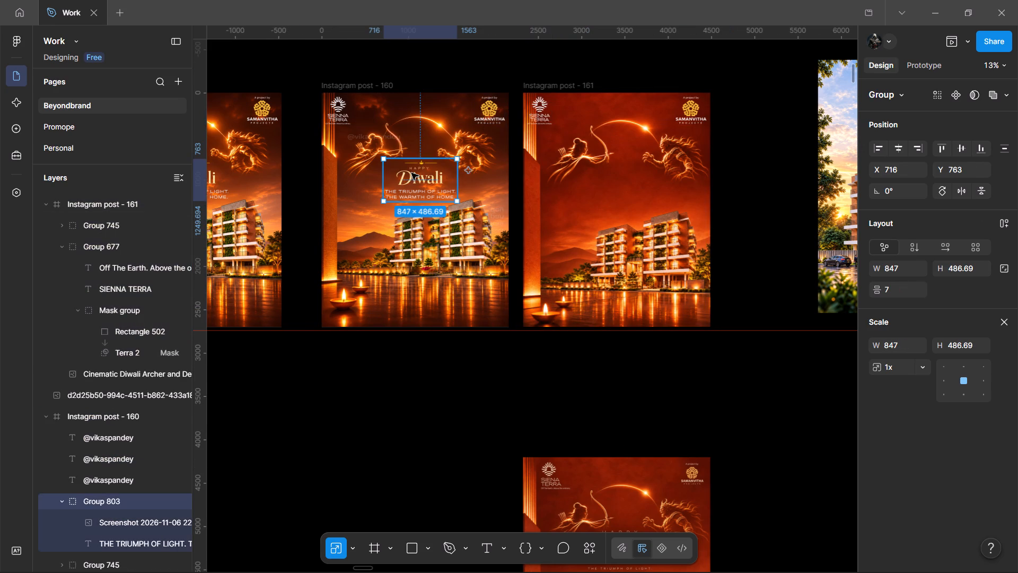
key("ctrl+c")
left_click(566, 83)
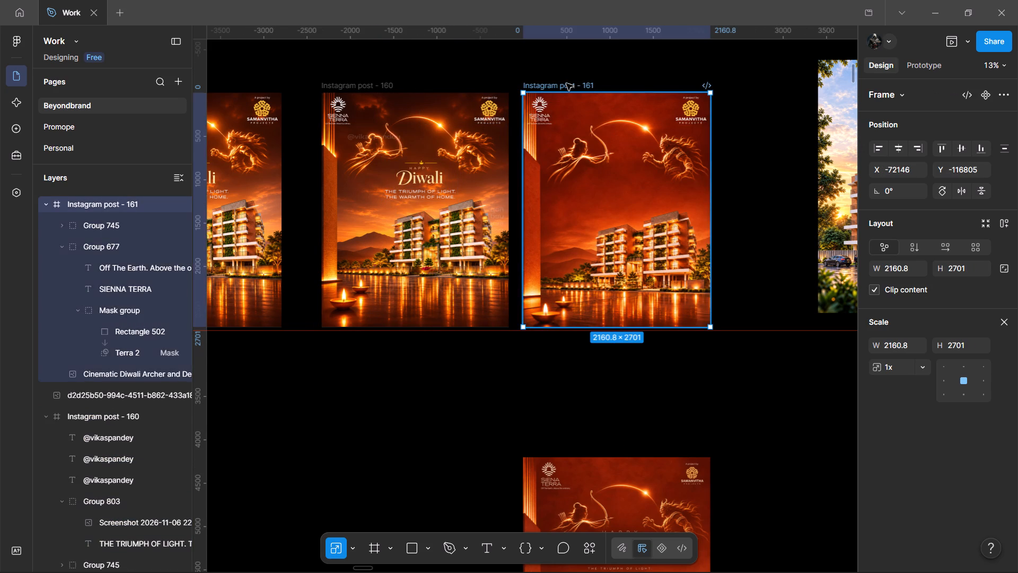
key("ctrl+v")
left_click(677, 405)
scroll(629, 222, "up", 5, "ctrl")
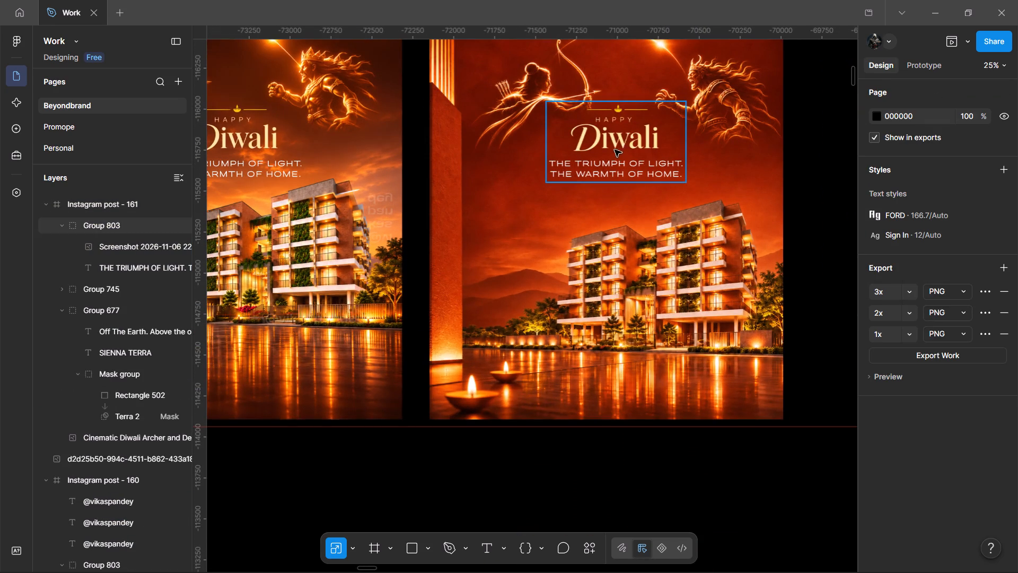
Reposition the Happy Diwali title and tagline group in Instagram post - 161 to about X 756, Y 863, above the building.
left_click(613, 146)
left_click_drag(616, 137, 625, 152)
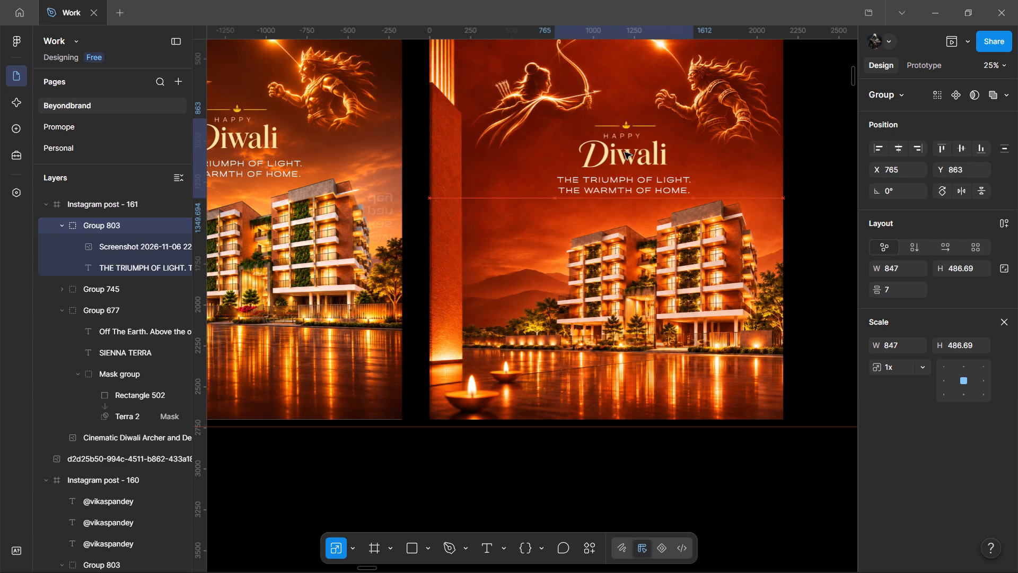
left_click_drag(625, 152, 626, 150)
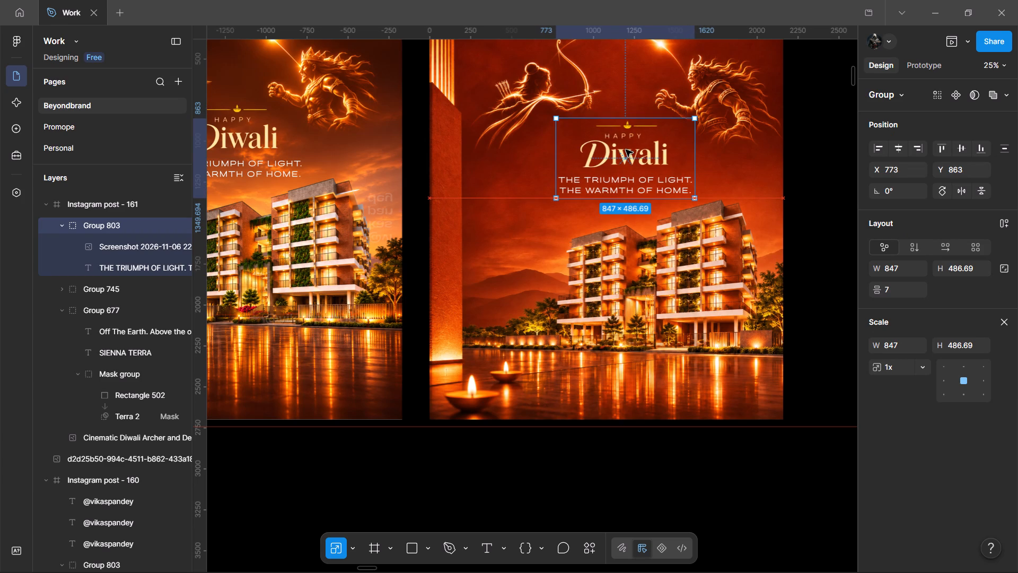
left_click_drag(626, 150, 623, 147)
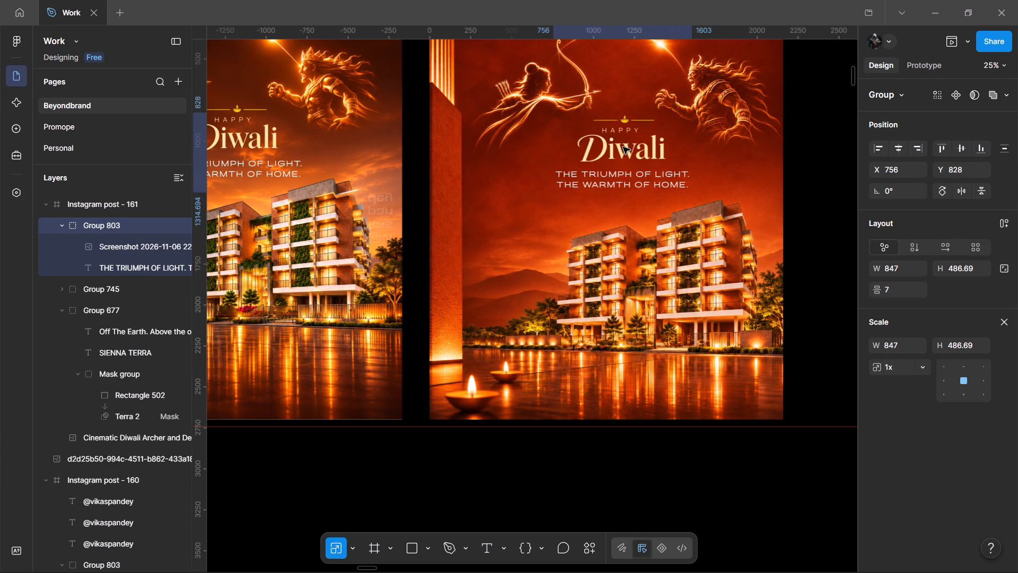
left_click_drag(623, 147, 623, 151)
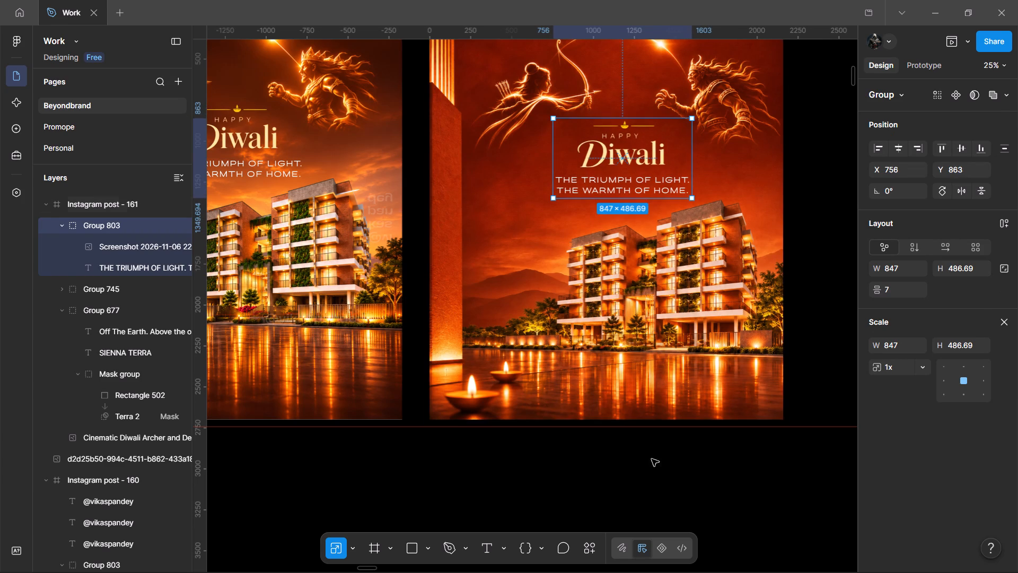
left_click(660, 464)
Preview the Instagram post - 161 frame in a phone mockup to examine the overall layout.
scroll(652, 420, "down", 6, "ctrl")
left_click(595, 211)
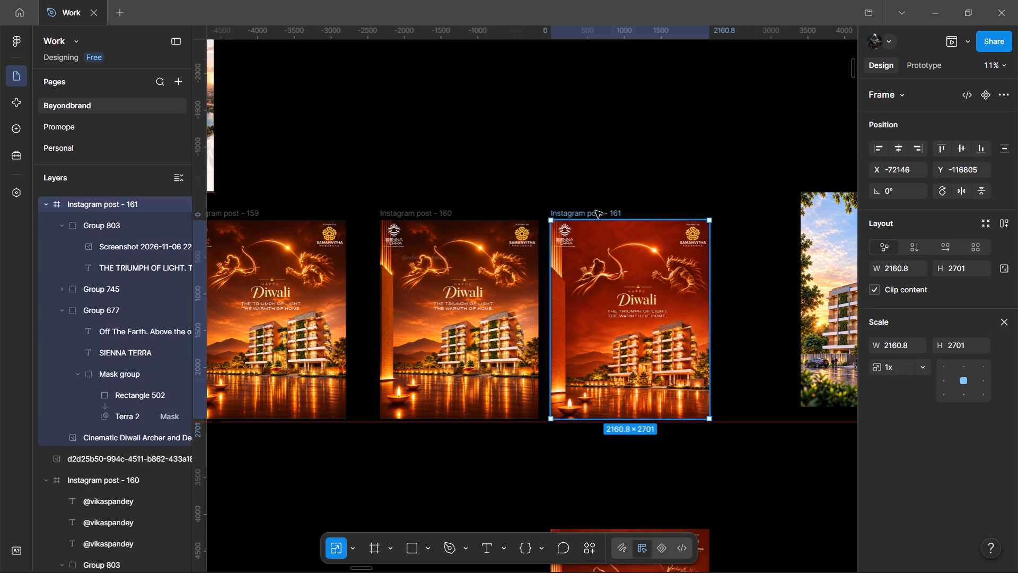
left_click(951, 40)
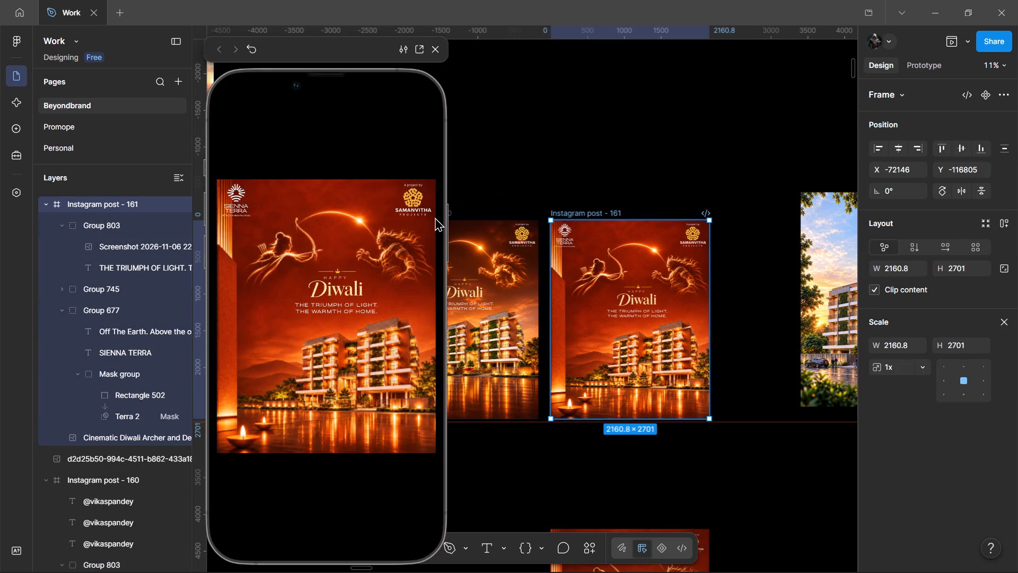
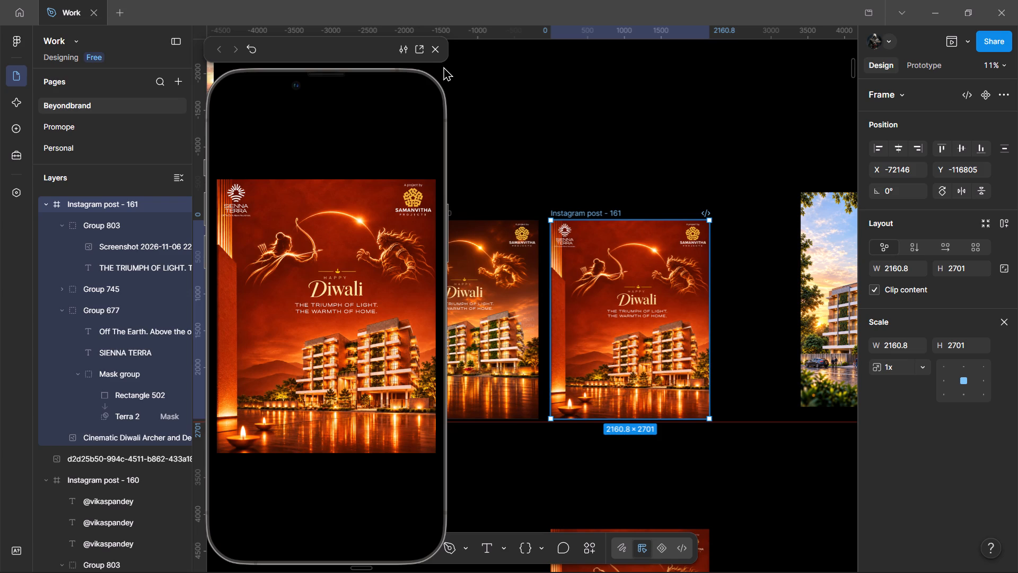
Close the phone preview and copy the three faint username watermark texts from Instagram post - 160 into Instagram post - 161.
left_click(435, 51)
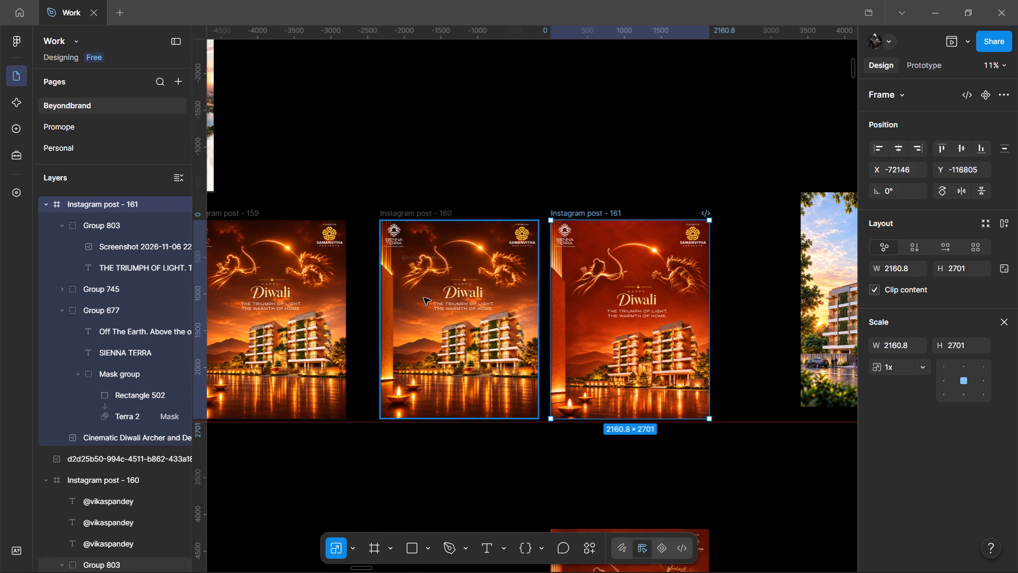
left_click(409, 257)
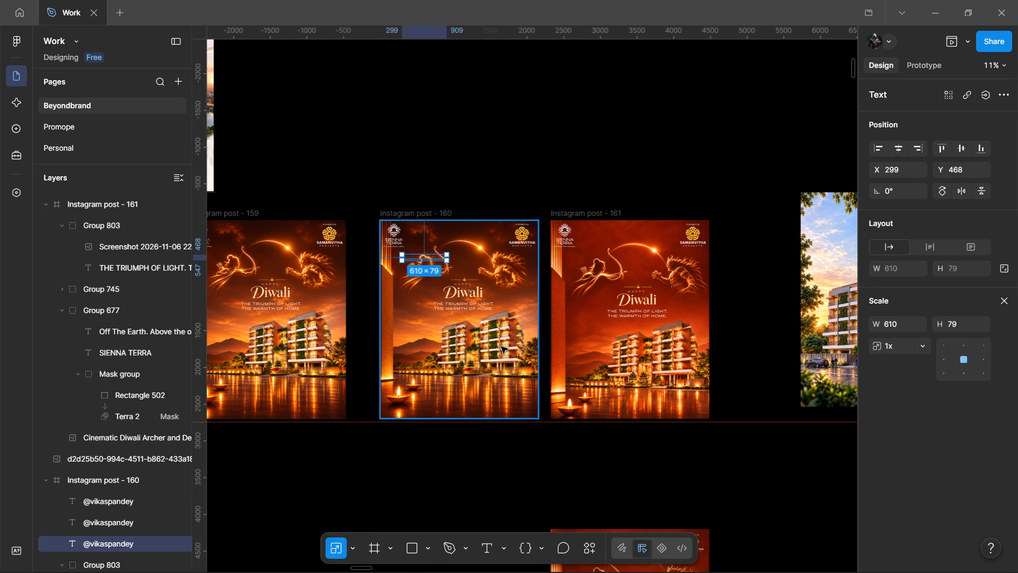
left_click(526, 321, "shift")
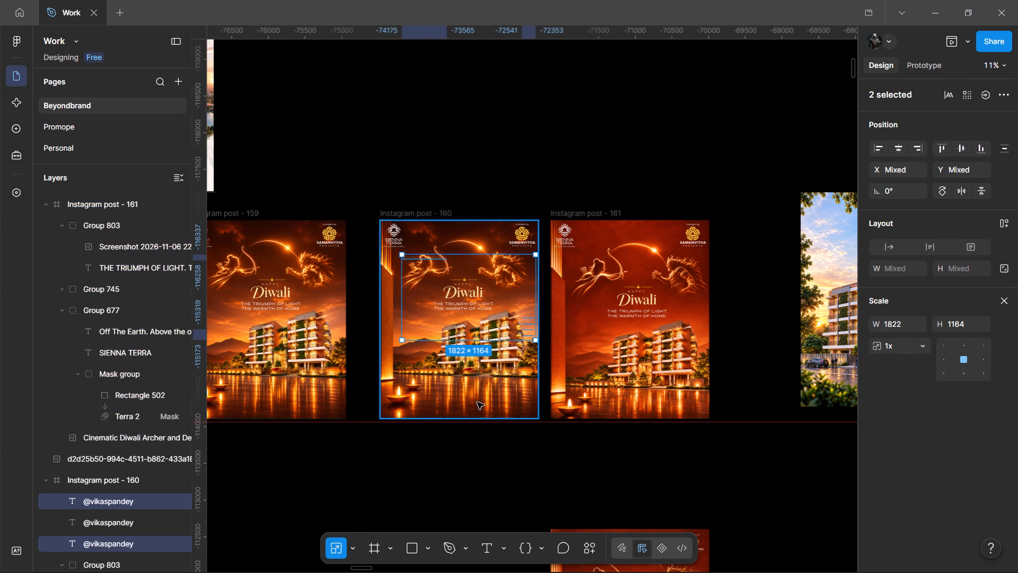
scroll(473, 387, "up", 10, "ctrl")
scroll(568, 364, "down", 5, "ctrl")
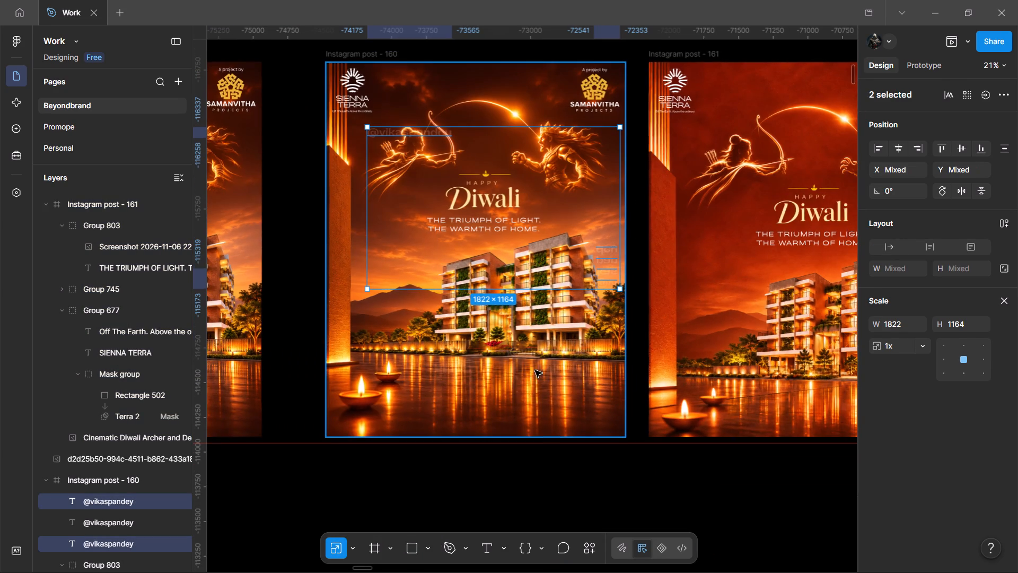
scroll(540, 356, "up", 4, "ctrl")
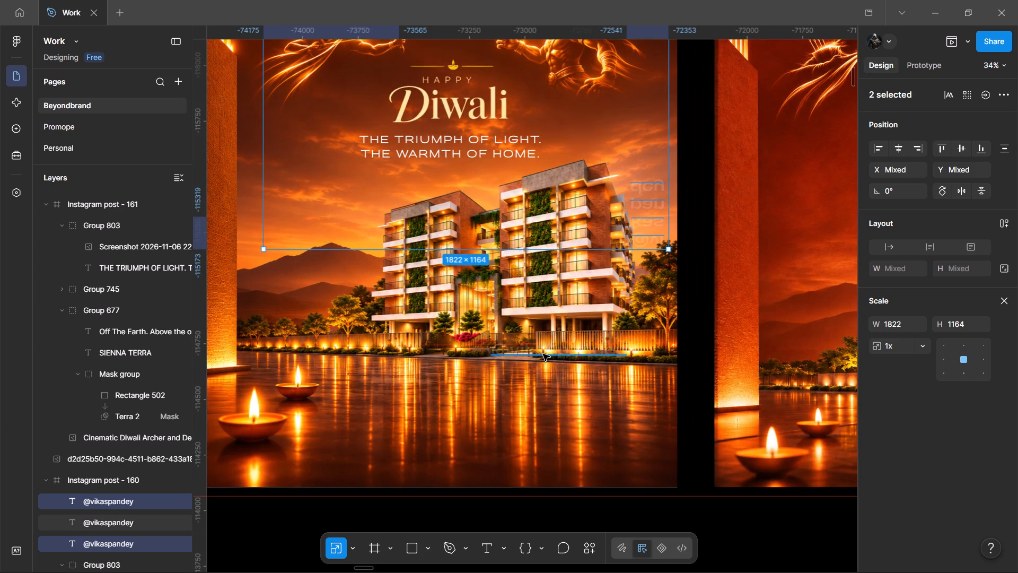
left_click(543, 354, "shift")
key("ctrl+c")
scroll(566, 355, "down", 7, "ctrl")
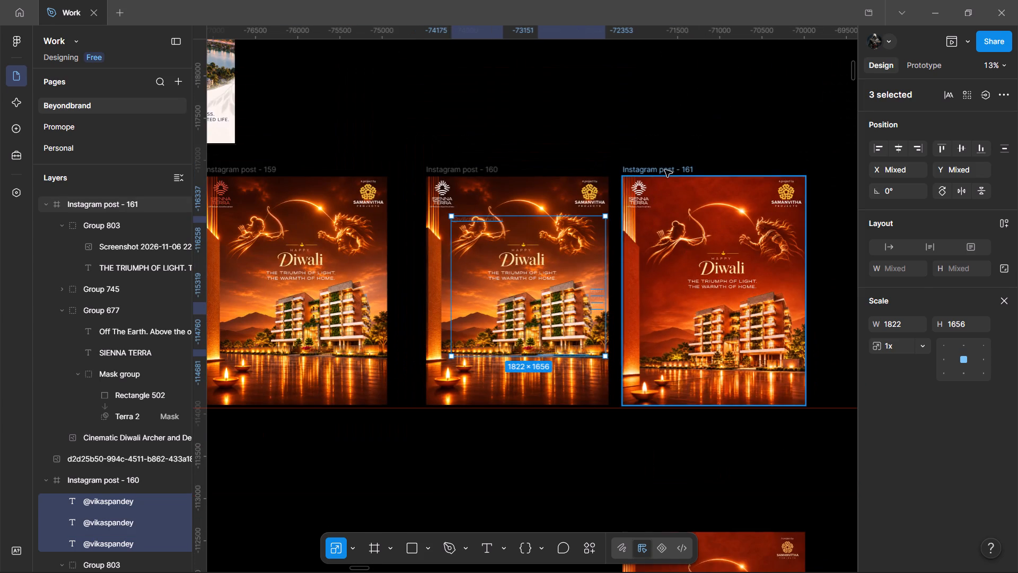
left_click(663, 171)
key("ctrl+v")
left_click(679, 110)
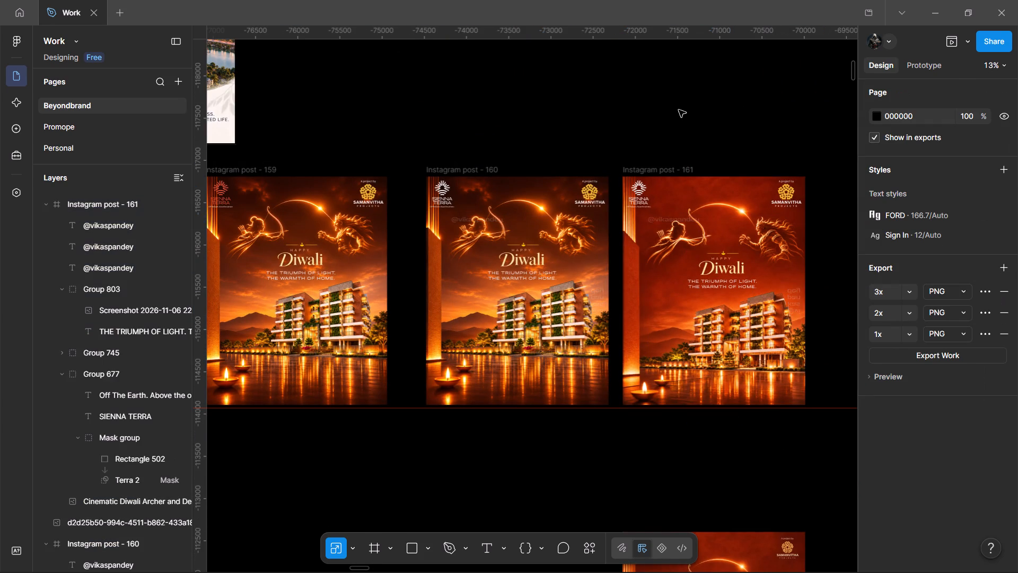
Export the Instagram post - 161 frame as a 1x PNG to the Downloads folder under the name Instagram post - 161.png.
left_click(629, 167)
scroll(917, 344, "down", 6)
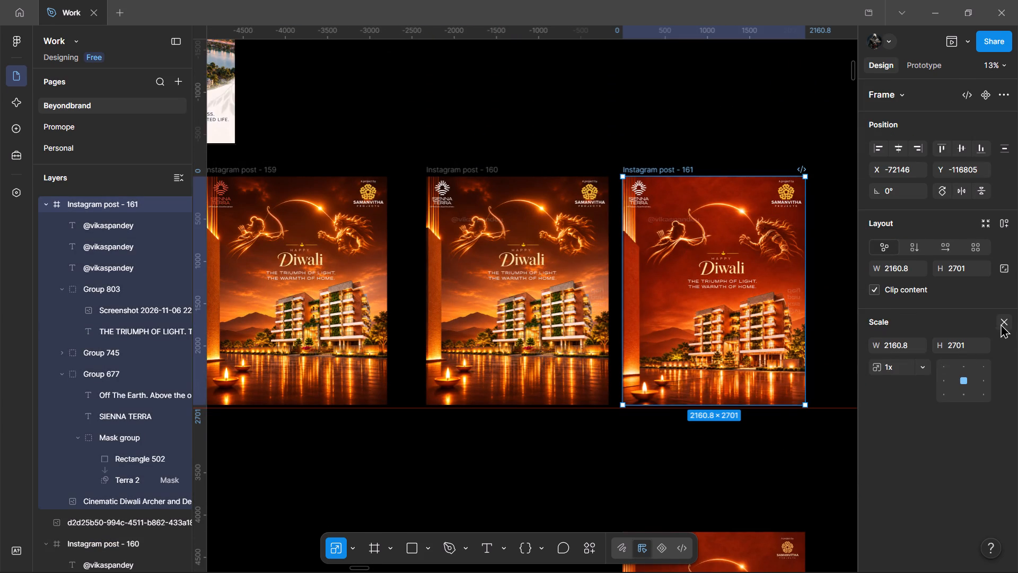
left_click(1003, 322)
scroll(911, 488, "down", 6)
left_click(1007, 526)
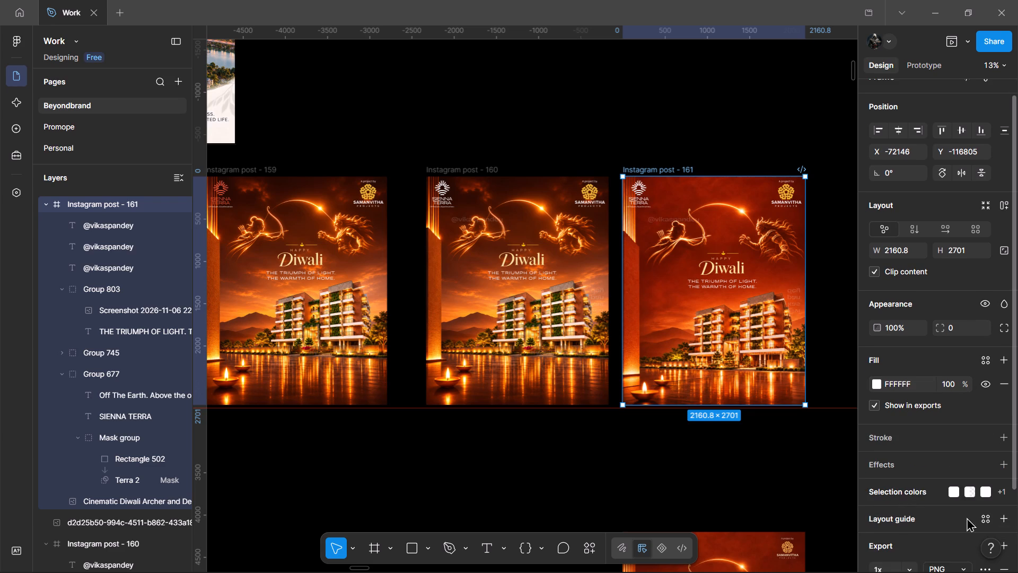
scroll(931, 525, "down", 5)
left_click(927, 493)
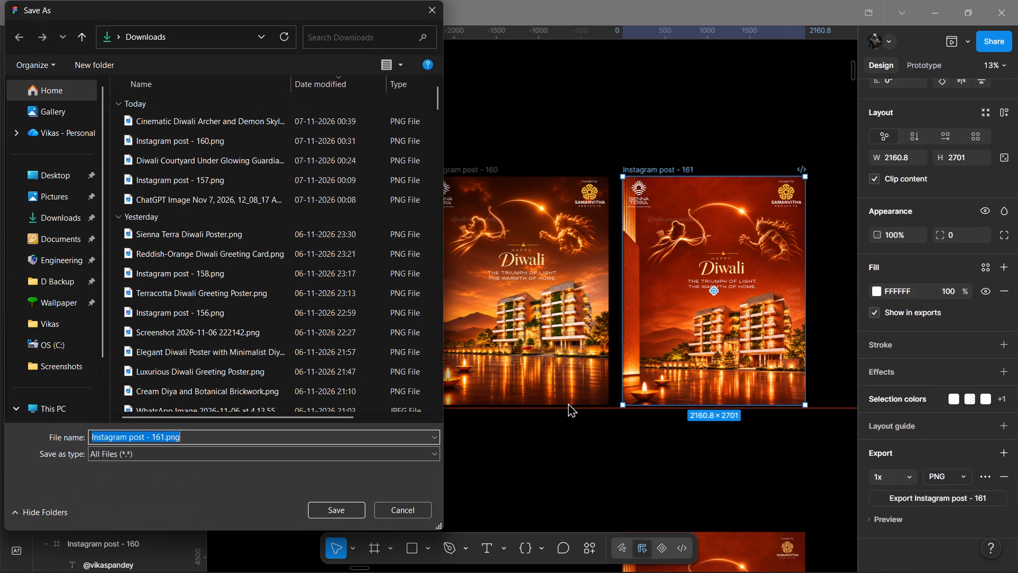
left_click(24, 218)
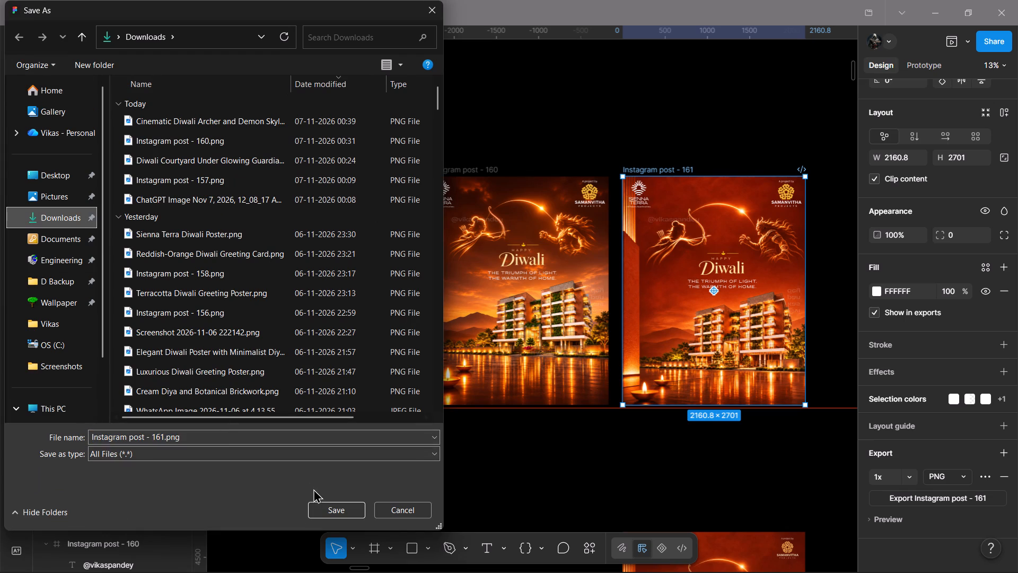
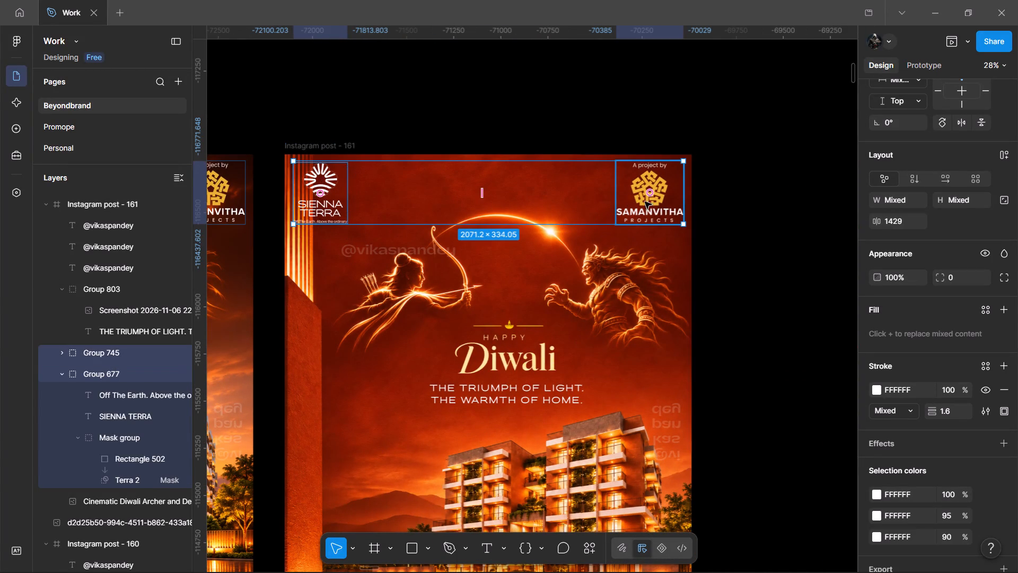
Scale the Sienna Terra and Samanvitha Projects logo groups in Instagram post - 161 down together to about 1908 × 308.
left_click(683, 224, "shift")
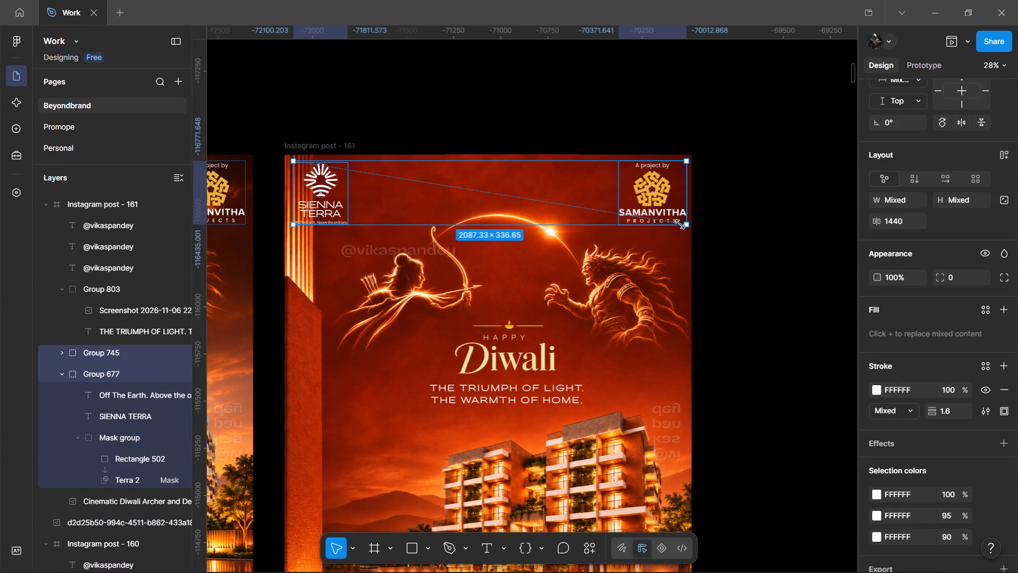
key("ctrl+z")
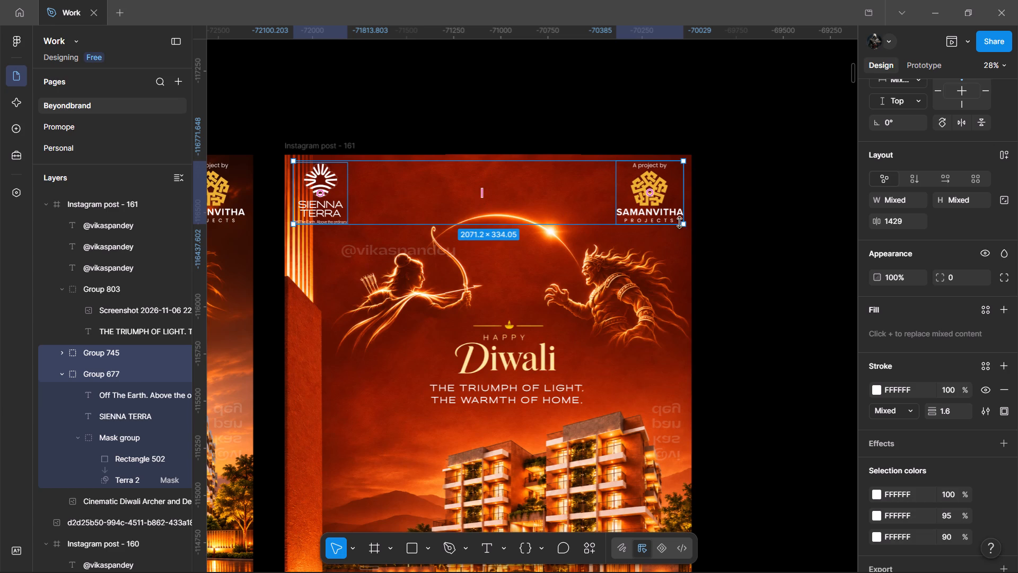
left_click_drag(680, 222, 644, 219, "shift")
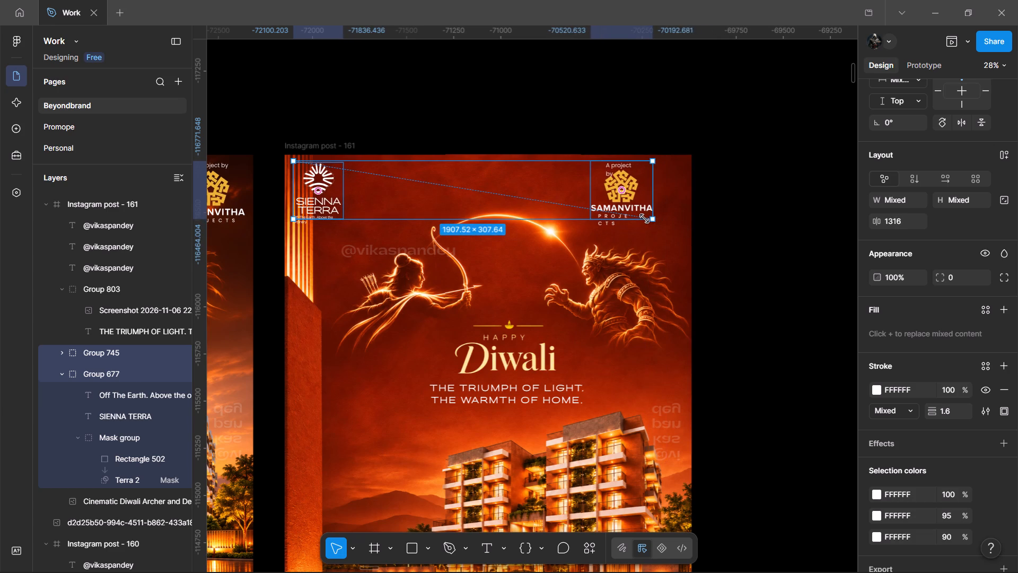
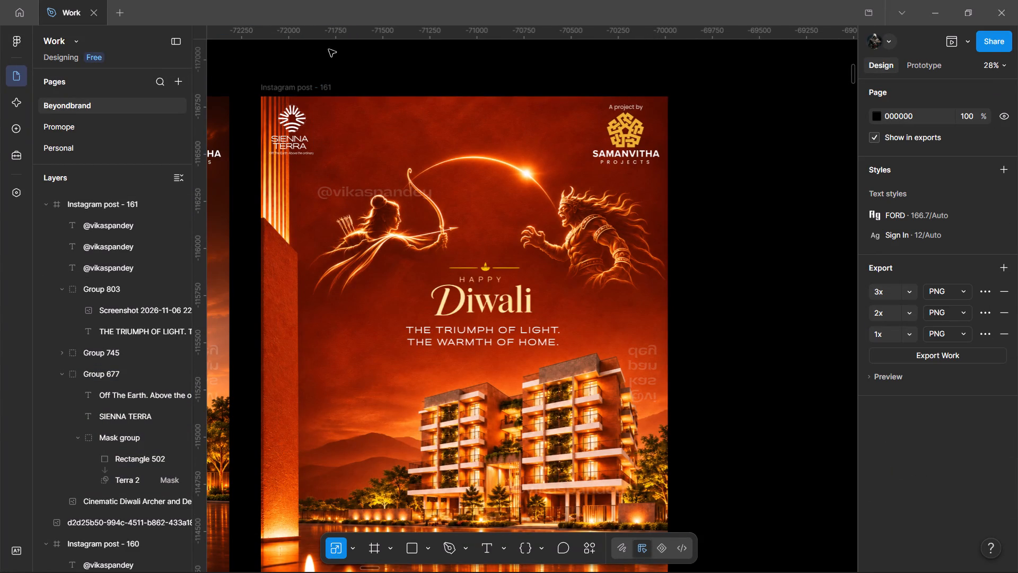
Place two horizontal guides in Instagram post - 161 at Y 43 and Y 308, marking the Sienna Terra logo's height.
scroll(324, 50, "up", 5, "ctrl")
left_click(286, 39)
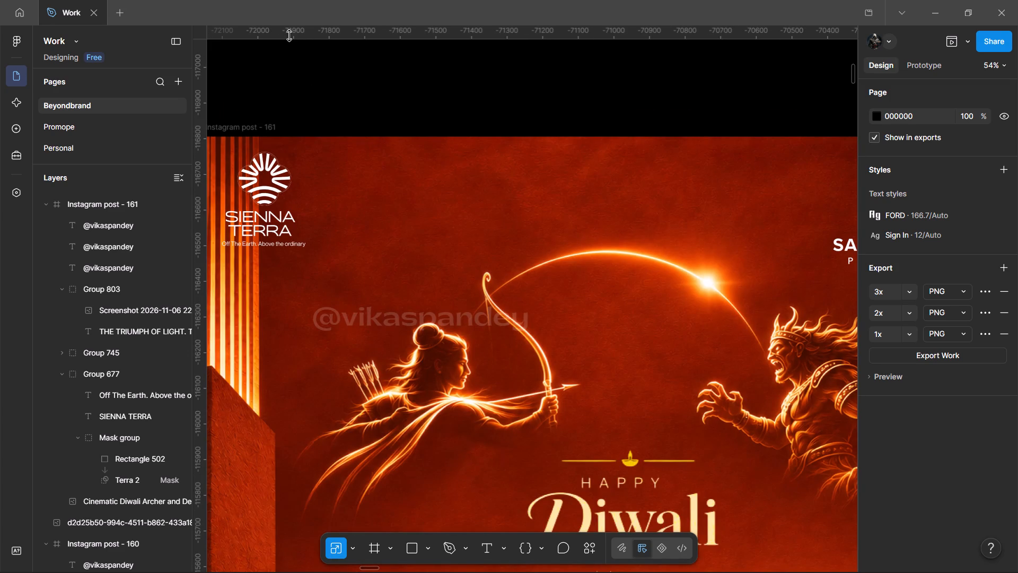
left_click_drag(289, 36, 273, 151)
left_click_drag(318, 35, 303, 246)
scroll(320, 237, "down", 5, "ctrl")
left_click(507, 245)
left_click_drag(507, 245, 324, 241)
left_click(315, 240)
Scale the Samanvitha Projects logo group down proportionally from its upper outer corner to about 296 × 281.
scroll(416, 230, "up", 6, "ctrl")
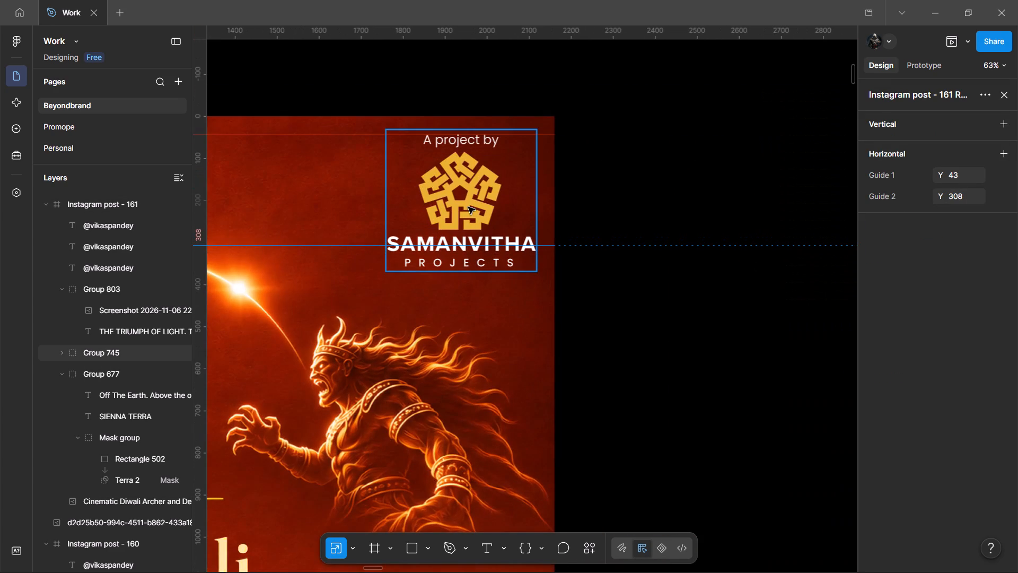
left_click(468, 206)
left_click_drag(388, 271, 400, 245, "shift")
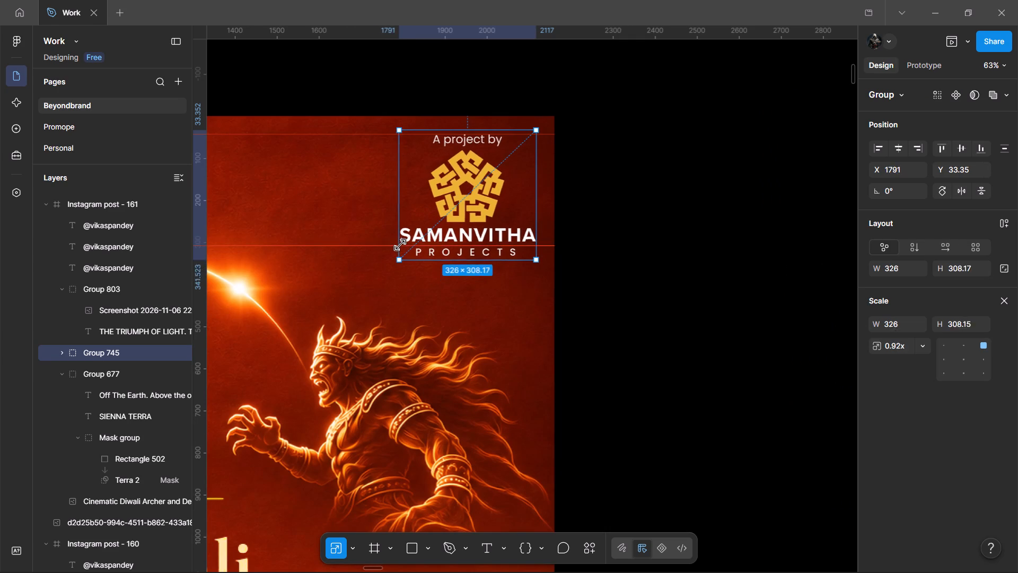
left_click_drag(400, 245, 411, 231, "shift")
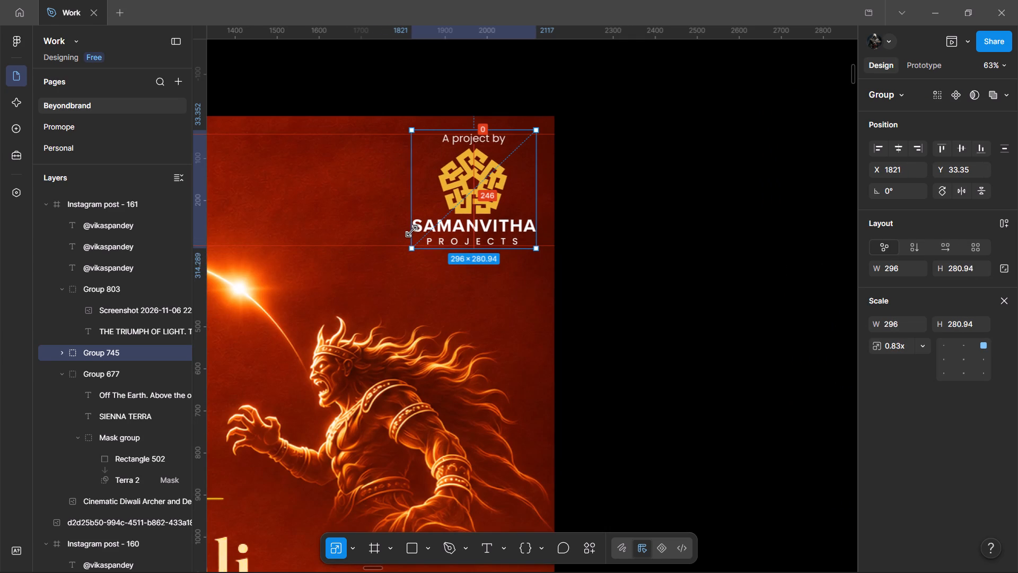
left_click_drag(411, 231, 411, 230, "shift")
left_click(624, 213)
Remove both horizontal guides from the Instagram post - 161 frame.
scroll(622, 218, "down", 12, "ctrl")
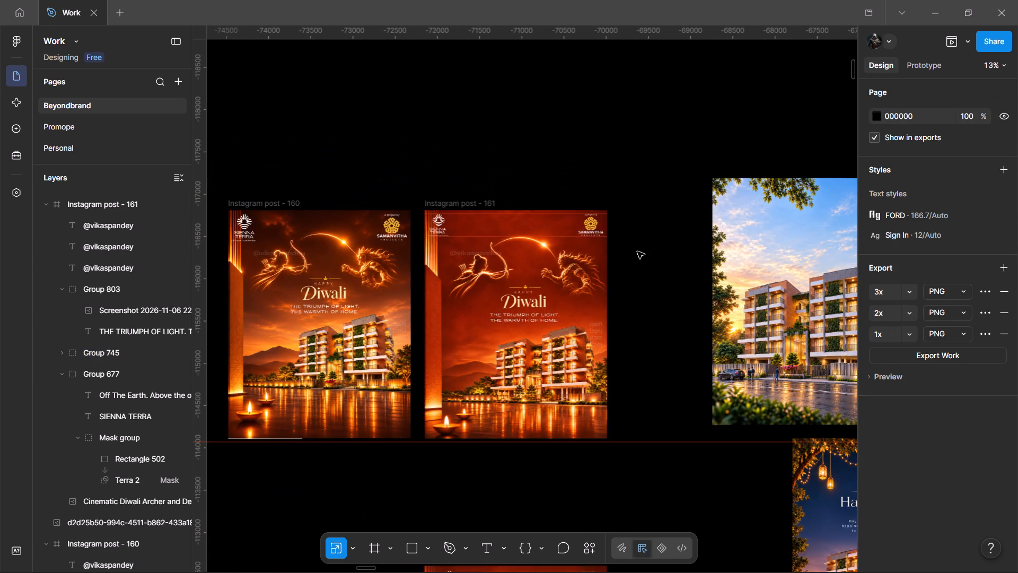
scroll(646, 294, "up", 3, "ctrl")
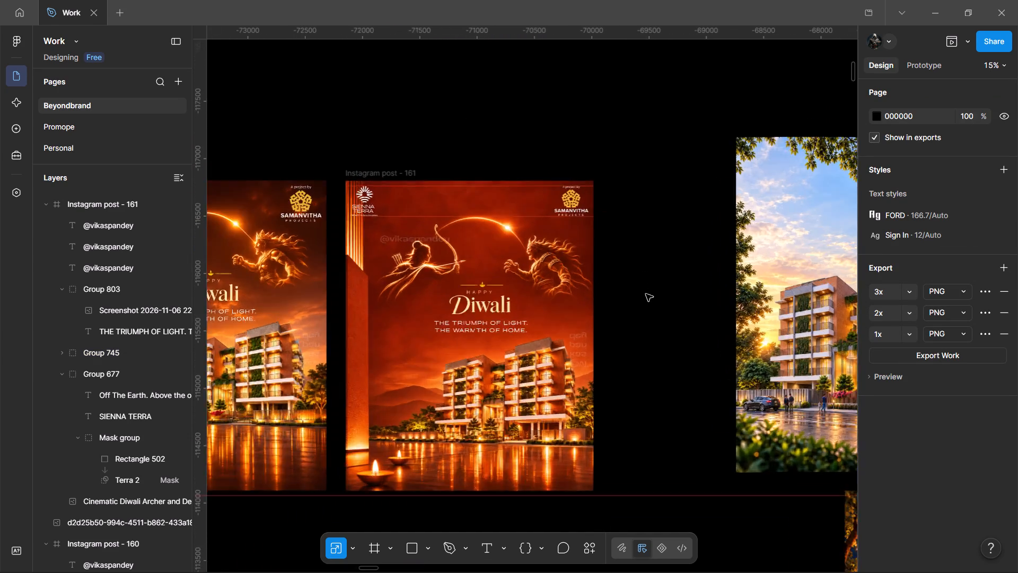
scroll(646, 294, "up", 3, "ctrl")
scroll(646, 294, "down", 5, "ctrl")
left_click(646, 294)
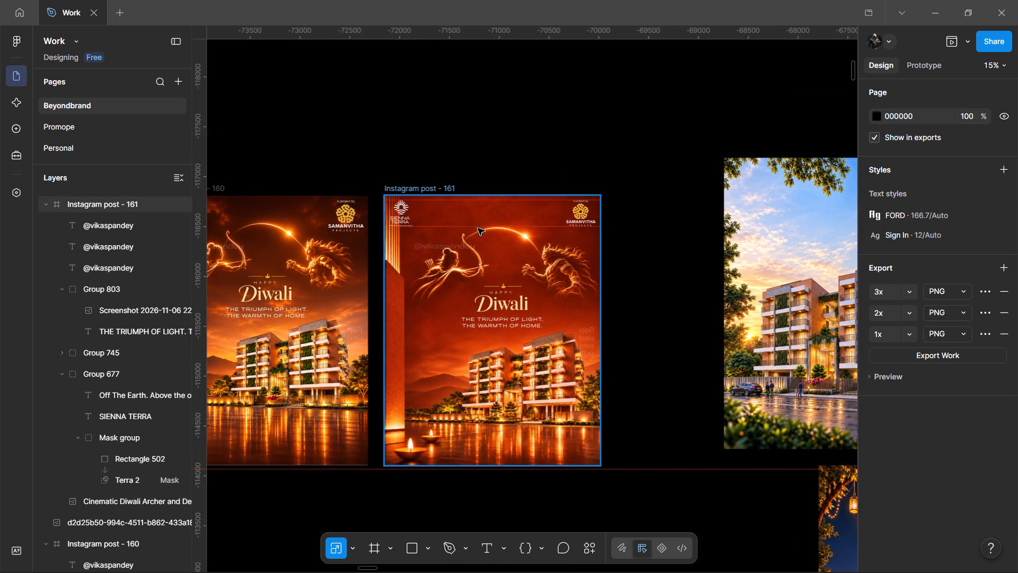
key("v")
right_click(480, 224)
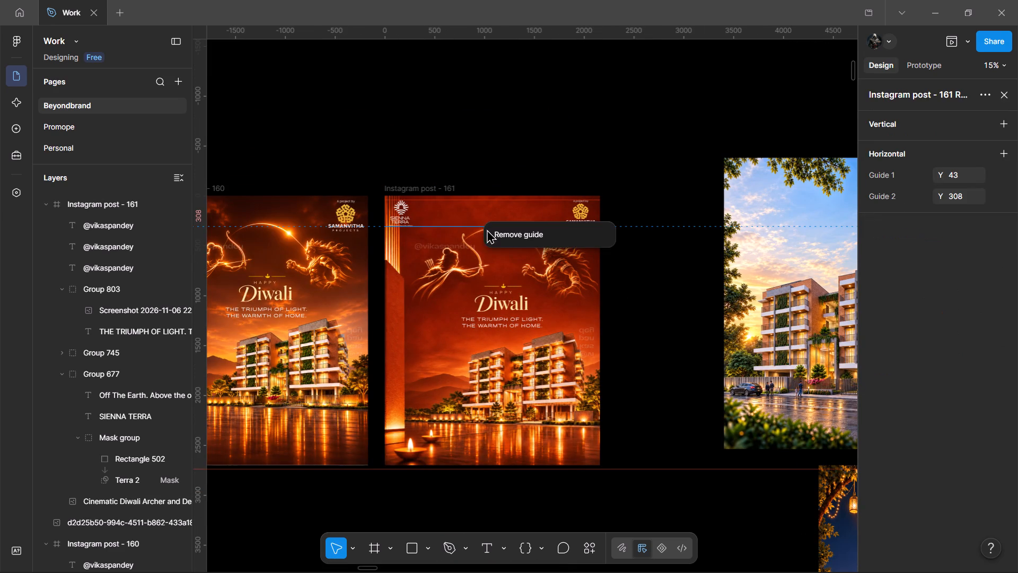
left_click(510, 236)
right_click(493, 202)
left_click(523, 210)
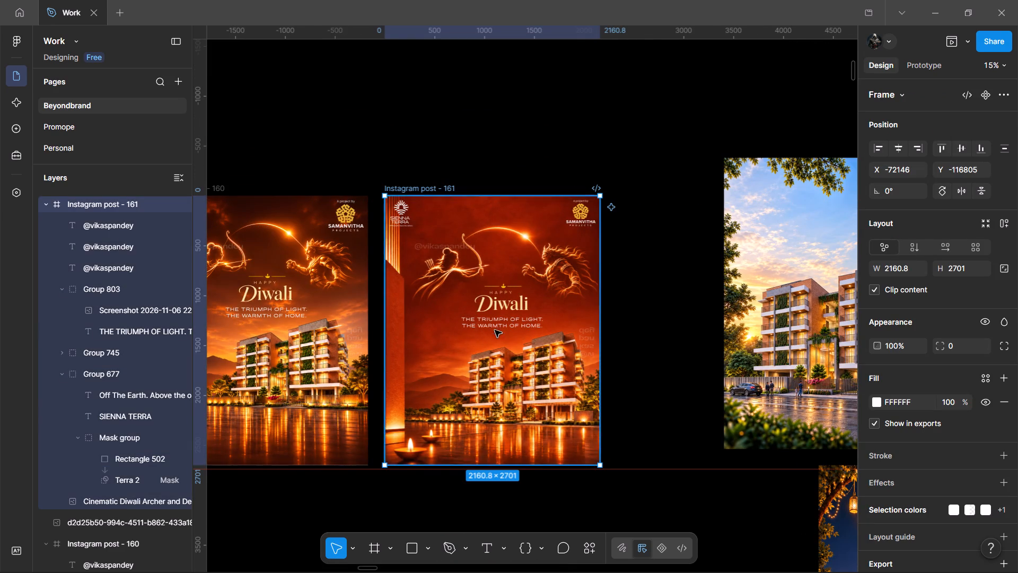
Group the three watermark texts in Instagram post - 161 and hide the group.
scroll(496, 327, "up", 5, "ctrl")
left_click(381, 177)
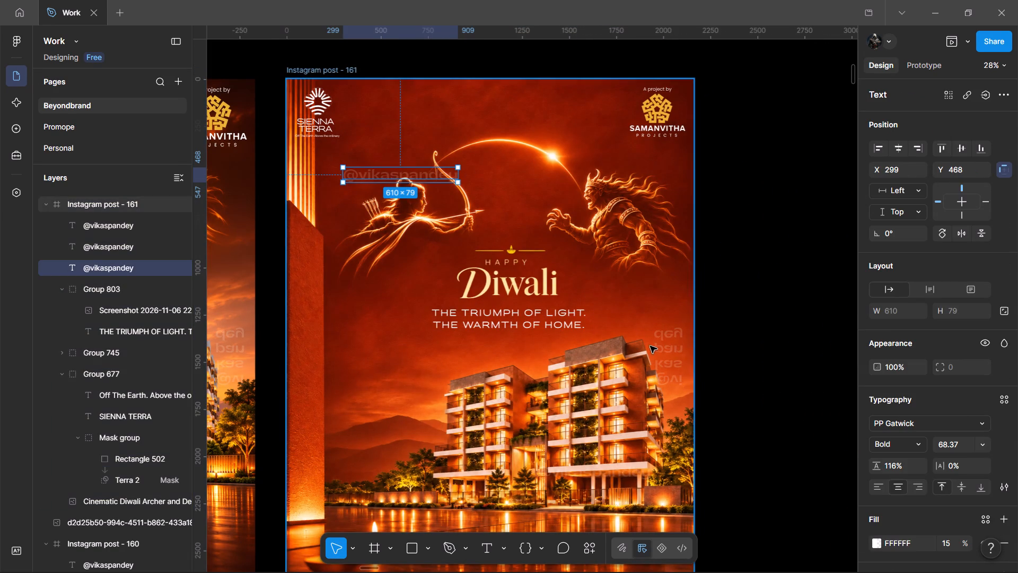
left_click(661, 348, "shift")
left_click(620, 471, "shift")
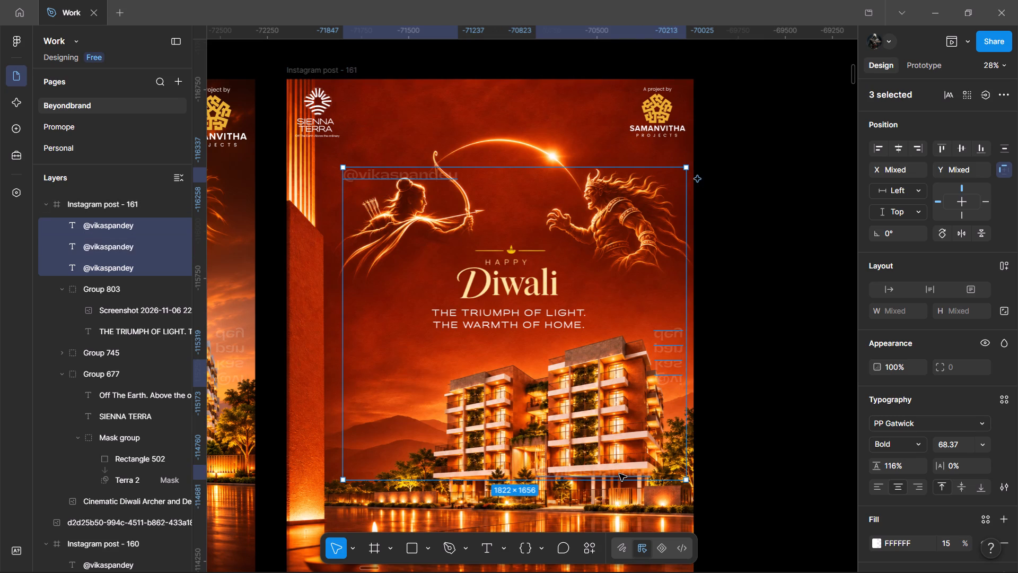
key("ctrl+g")
left_click(179, 223)
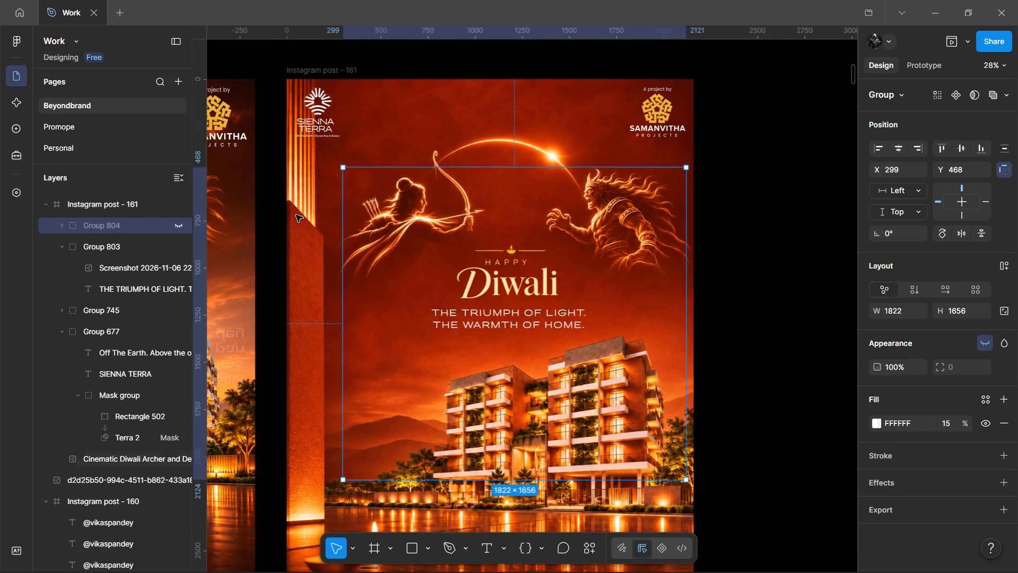
Export the Instagram post - 161 frame as a 1x PNG to the Downloads folder.
scroll(299, 214, "down", 5, "ctrl")
left_click(318, 131)
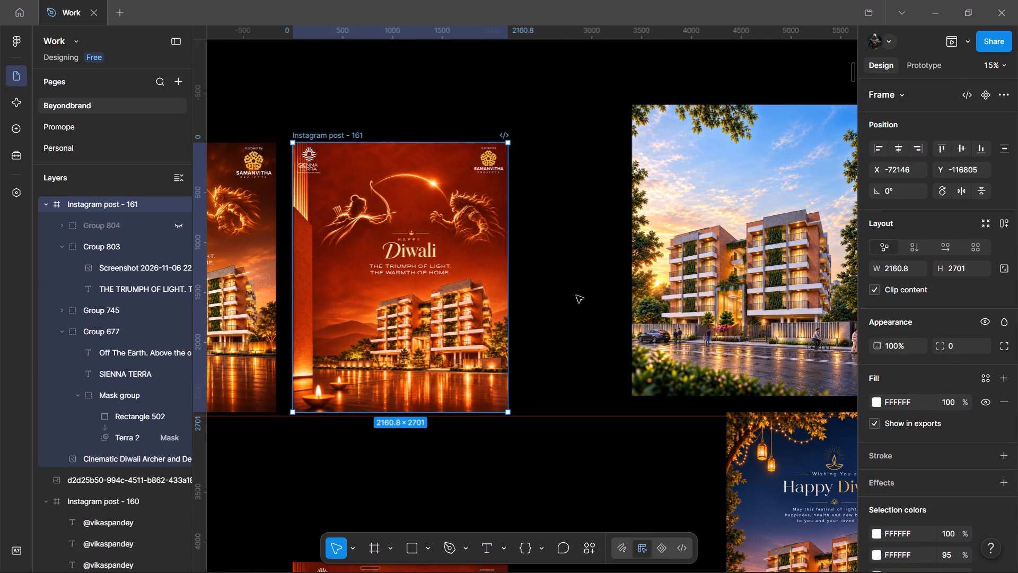
left_click(576, 296)
left_click(329, 135)
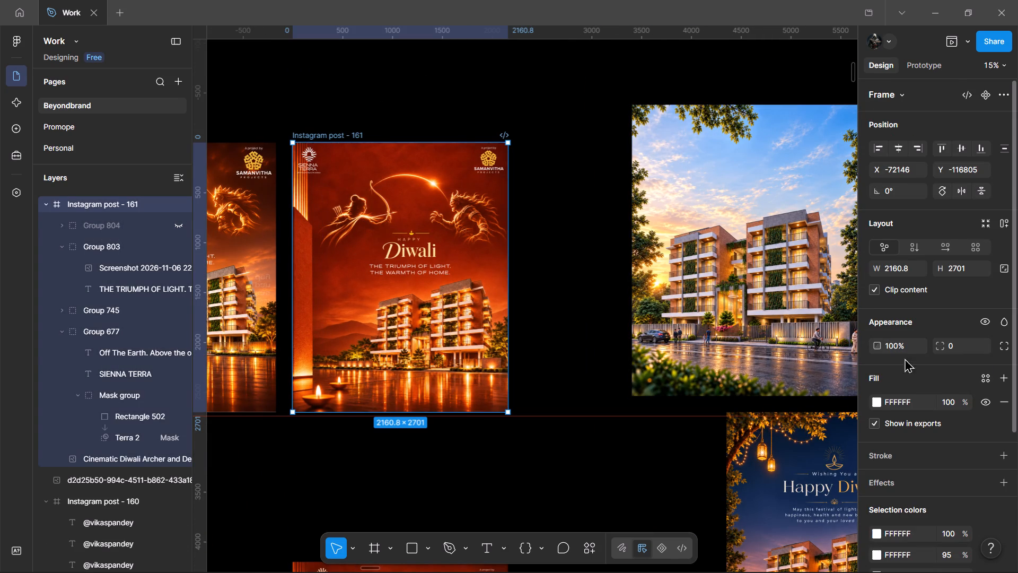
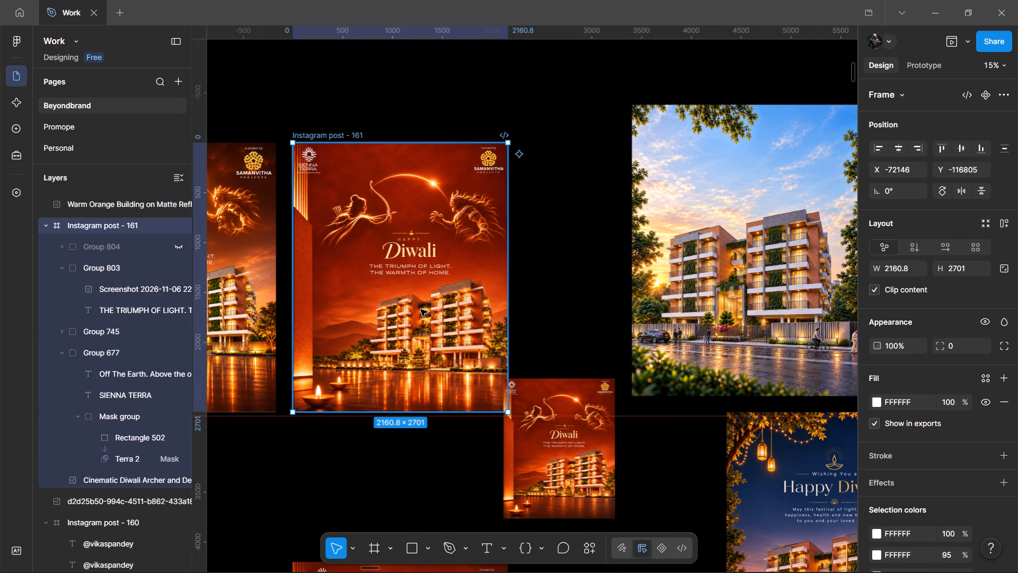
Move the Cinematic Diwali Archer and Demon background image out of Instagram post - 161 and shrink it to about 262 × 327.
double_click(413, 311)
left_click(334, 484)
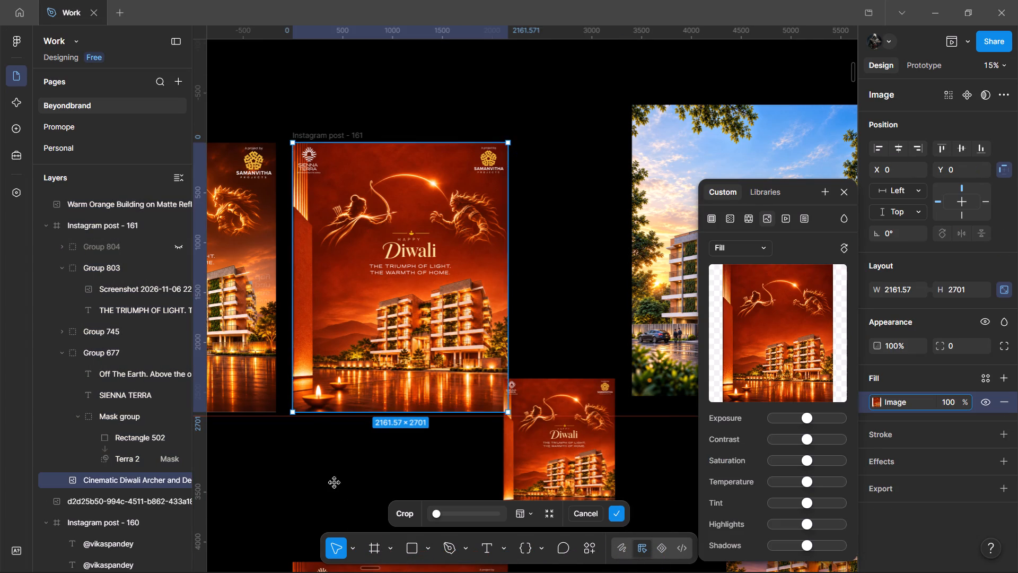
left_click_drag(386, 321, 308, 487)
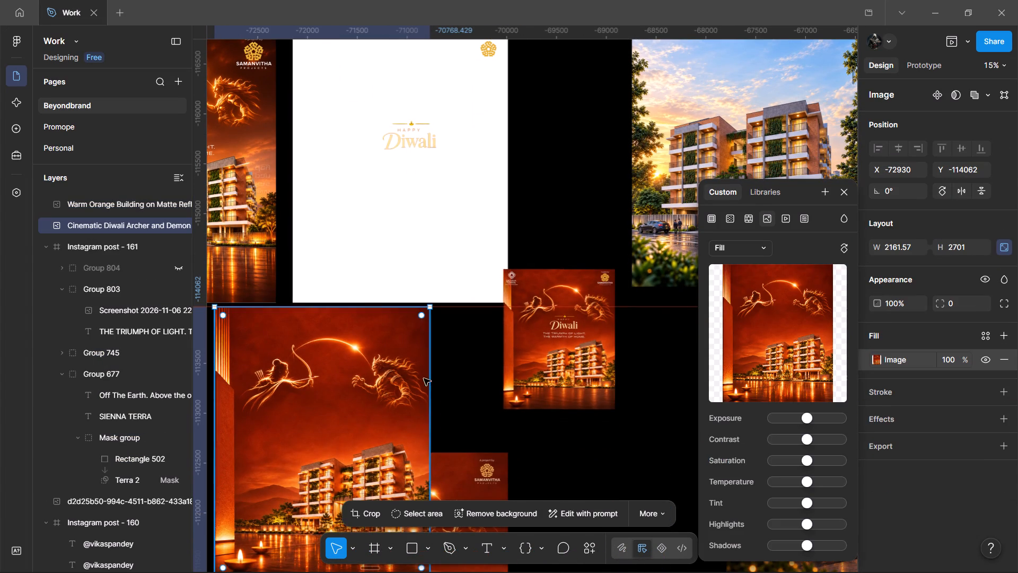
left_click_drag(430, 335, 241, 435, "shift")
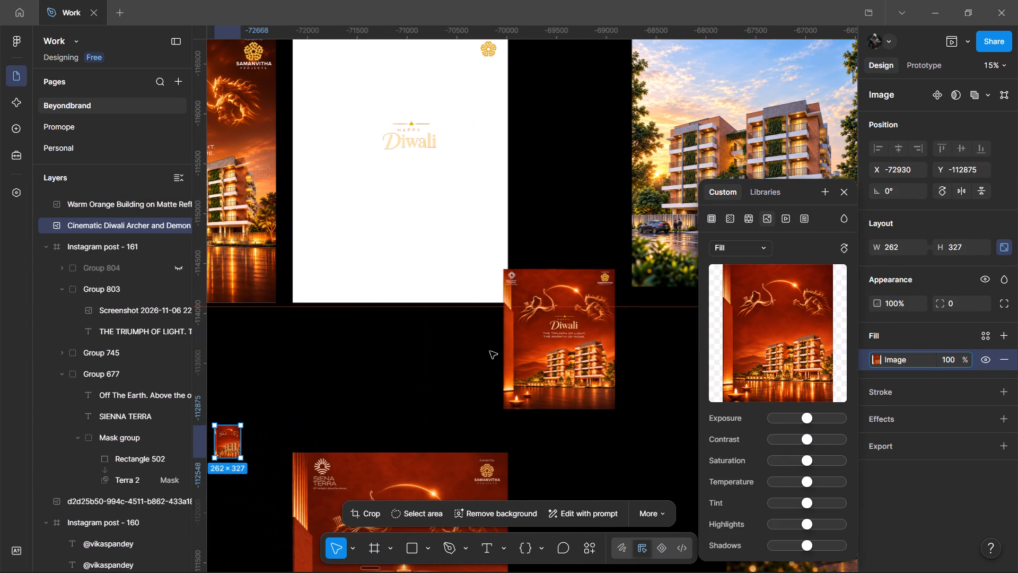
Move the Warm Orange Building image into Instagram post - 161, placing it in the lower part of the frame, clear of the title.
left_click(511, 346)
left_click_drag(568, 353, 385, 201)
scroll(384, 201, "up", 4)
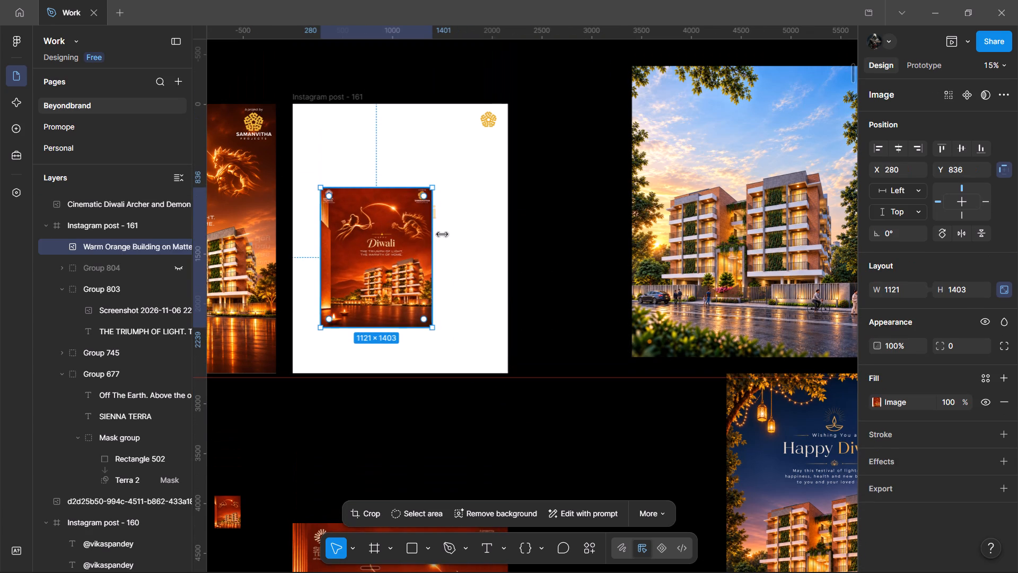
left_click_drag(354, 245, 362, 333)
Delete the Happy Diwali title group and both logo groups, Group 745 and Group 677, from Instagram post - 161.
left_click(409, 206)
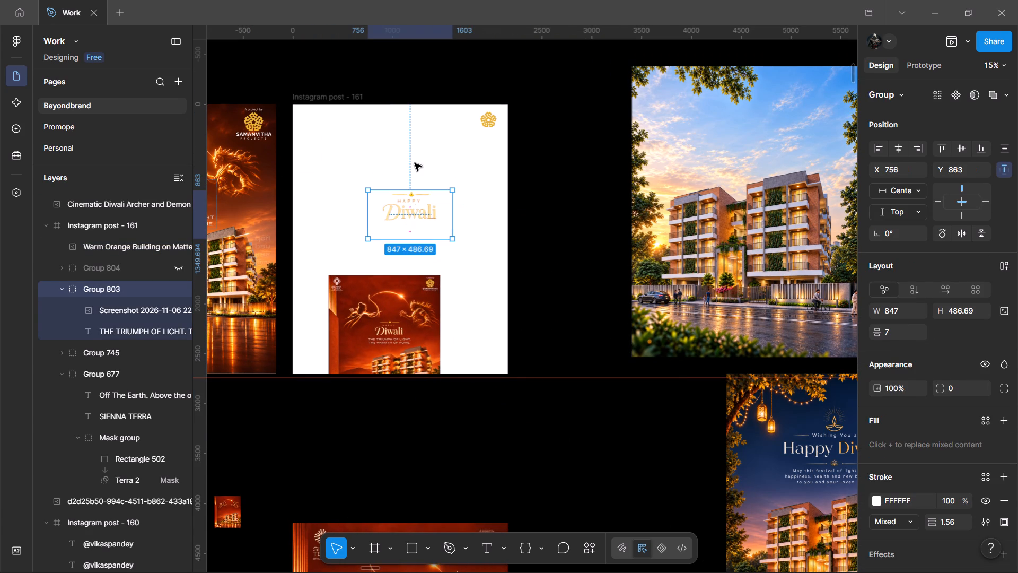
key("Delete")
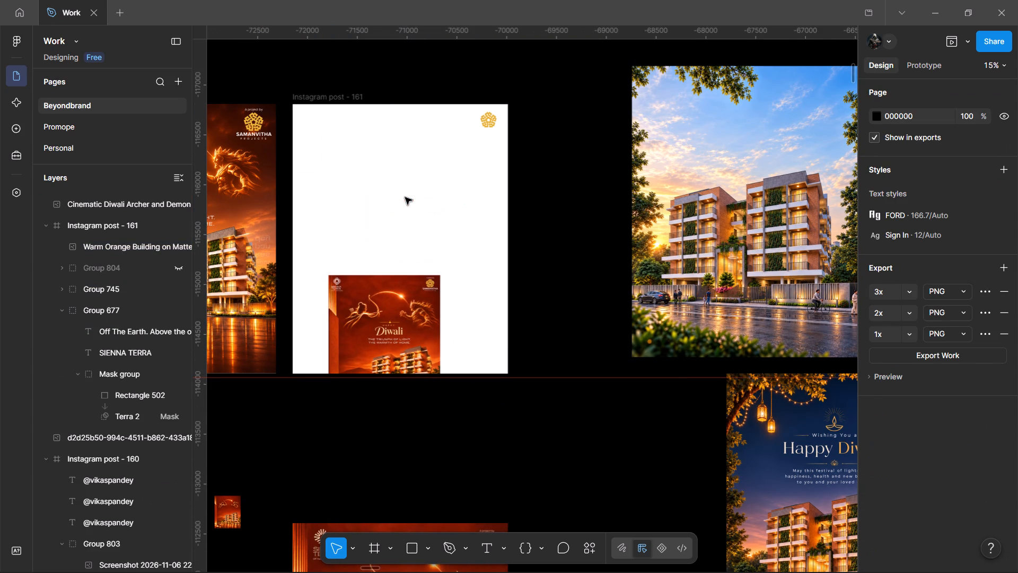
left_click(495, 127)
left_click(302, 114, "shift")
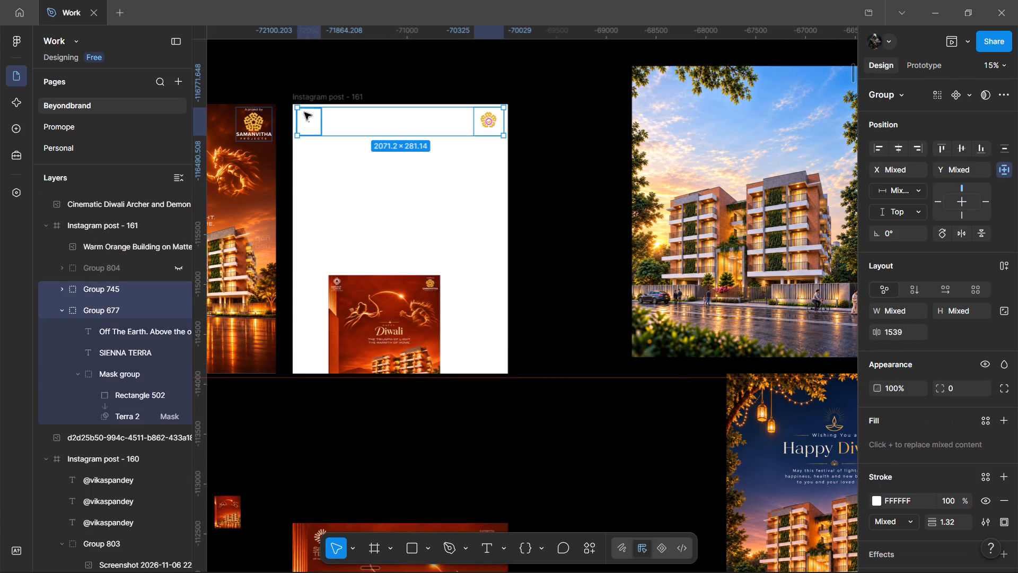
key("Delete")
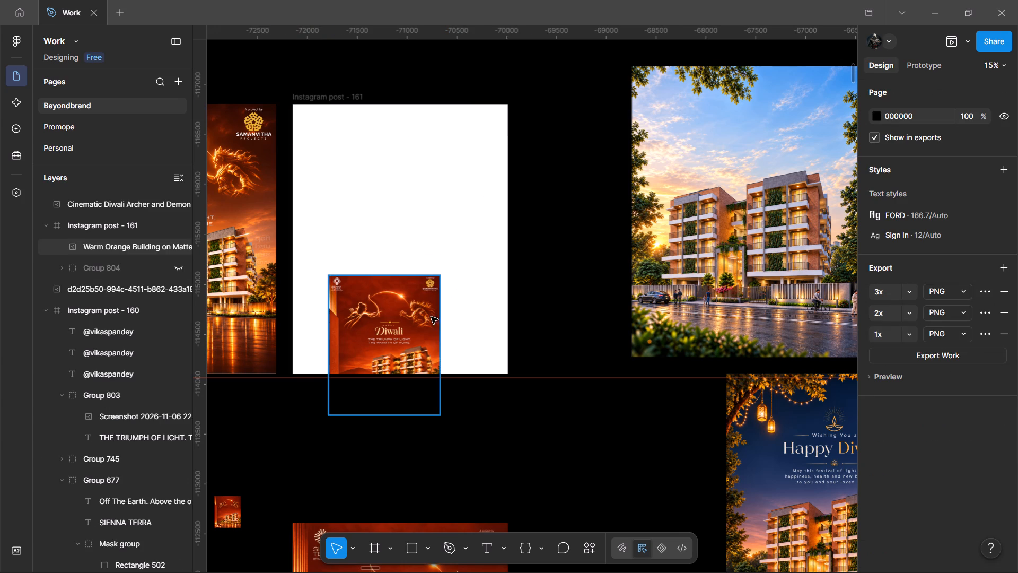
Align the Warm Orange Building image with the top-left corner of the Instagram post - 161 frame at X 0, Y 0.
left_click(408, 324)
left_click_drag(381, 337, 347, 168)
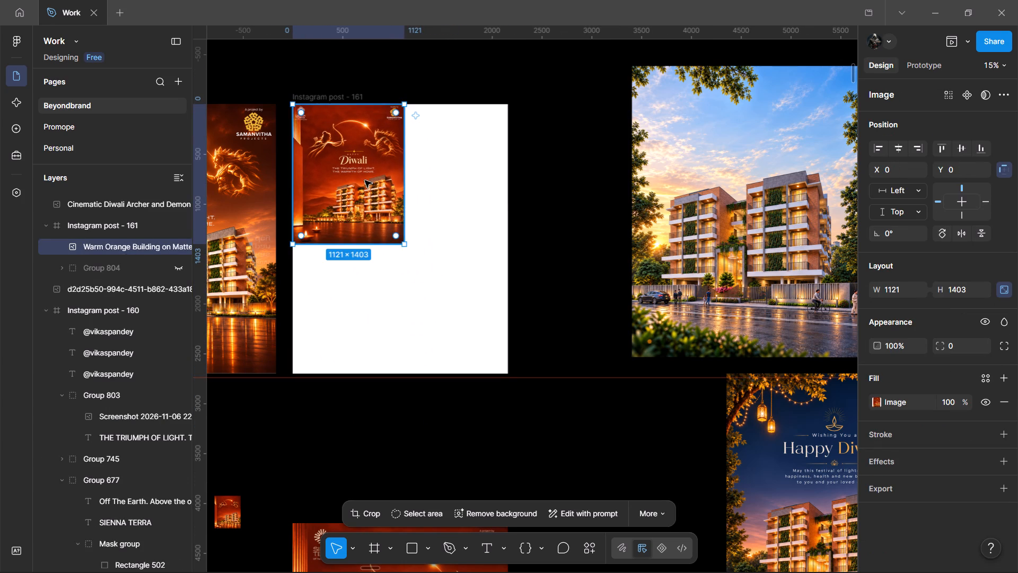
In Figma, enlarge the Warm Orange Building image to about 2158 × 2701 so it fills Instagram post - 161.
left_click(358, 180)
left_click_drag(405, 246, 484, 374)
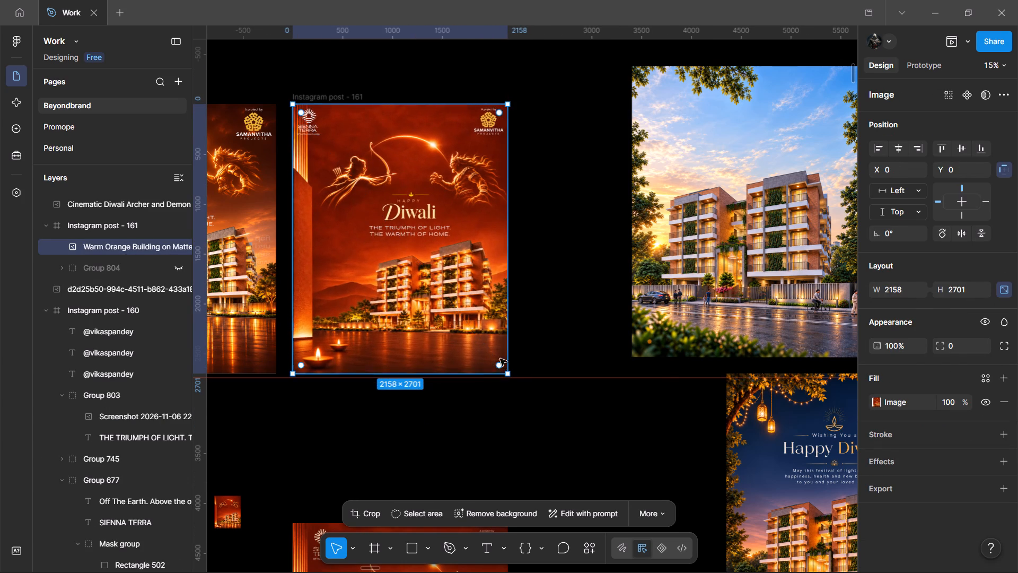
left_click(561, 326)
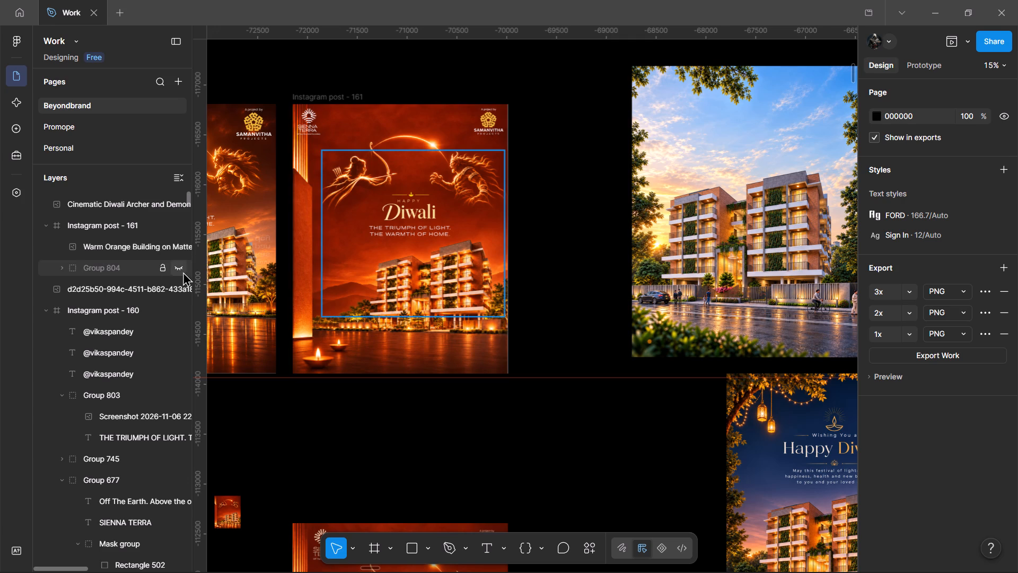
Make the hidden Group 804 in Instagram post - 161 visible.
left_click(183, 271)
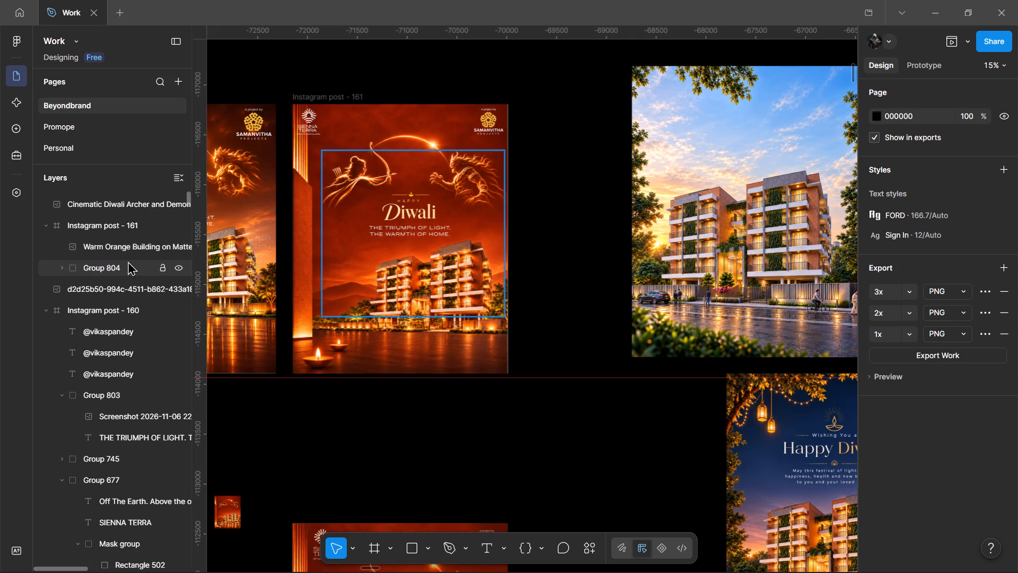
Move Group 804 above the Warm Orange Building image in Instagram post - 161's layer order.
left_click(128, 261)
left_click_drag(103, 265, 110, 242)
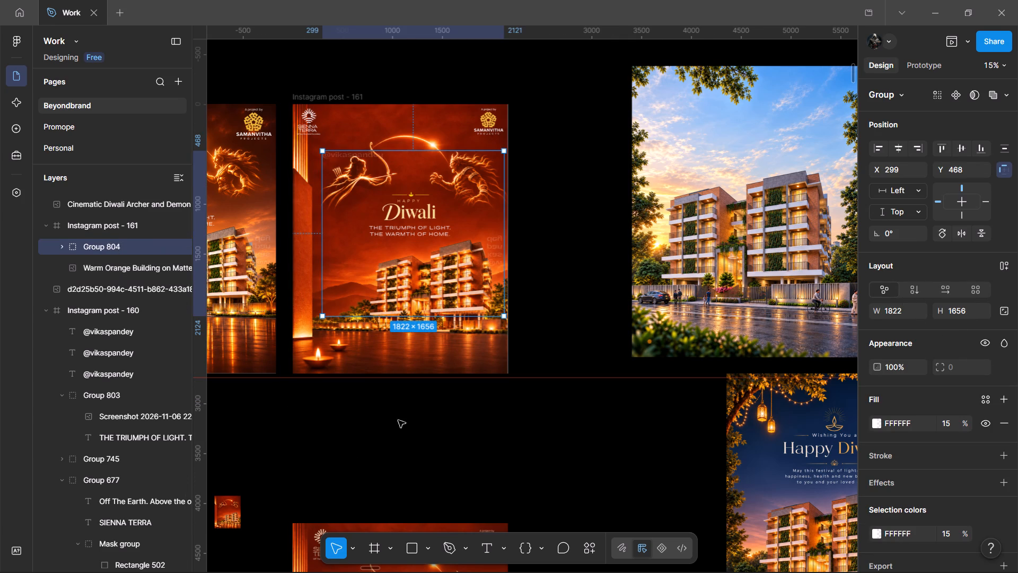
left_click(405, 423)
Reposition the Group 804 watermarks up and to the left so the upper handle sits just left of the archer's bow.
scroll(355, 141, "up", 4, "ctrl")
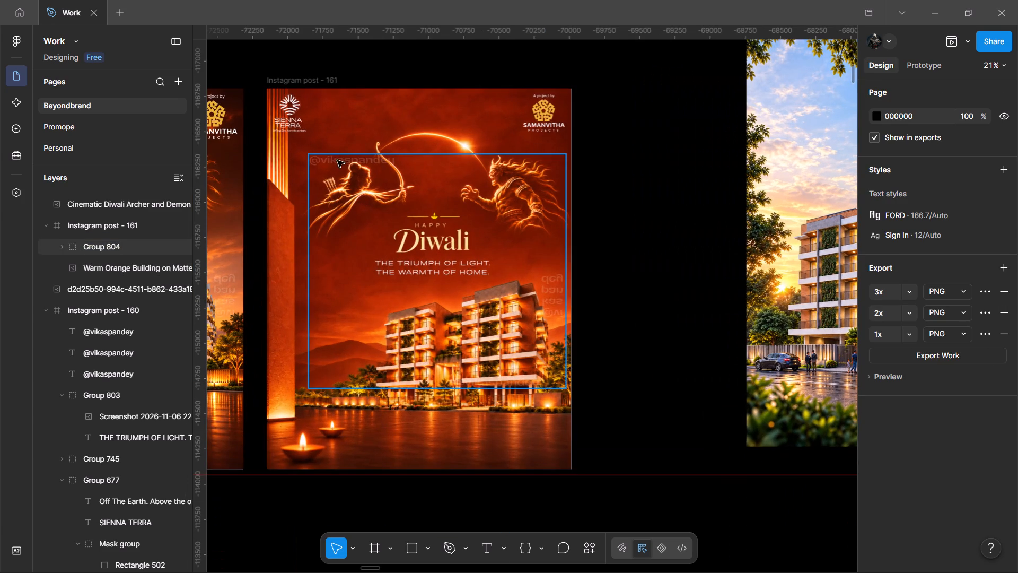
left_click(335, 163)
left_click_drag(386, 210, 367, 198)
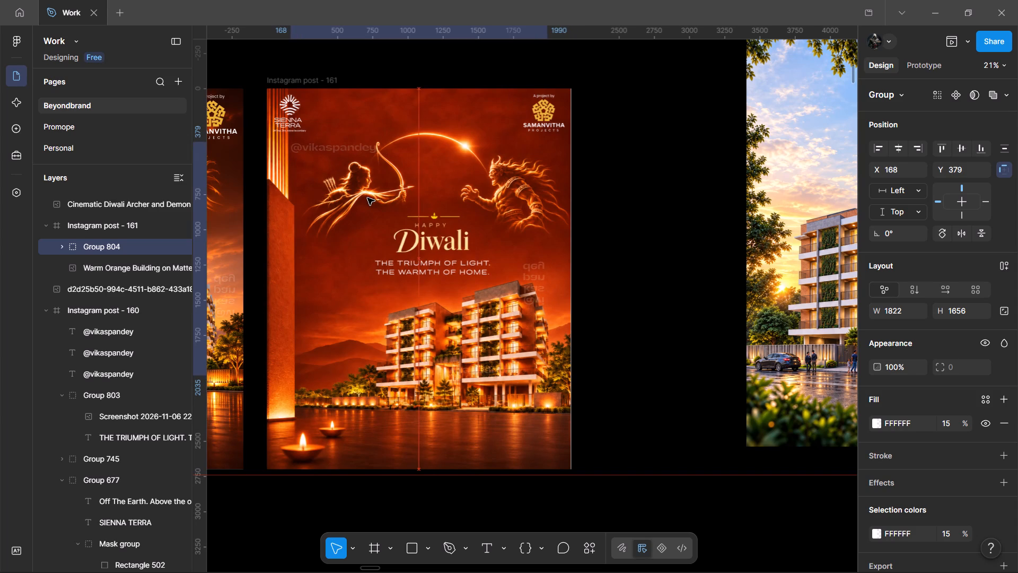
left_click_drag(367, 198, 376, 198)
left_click(691, 494)
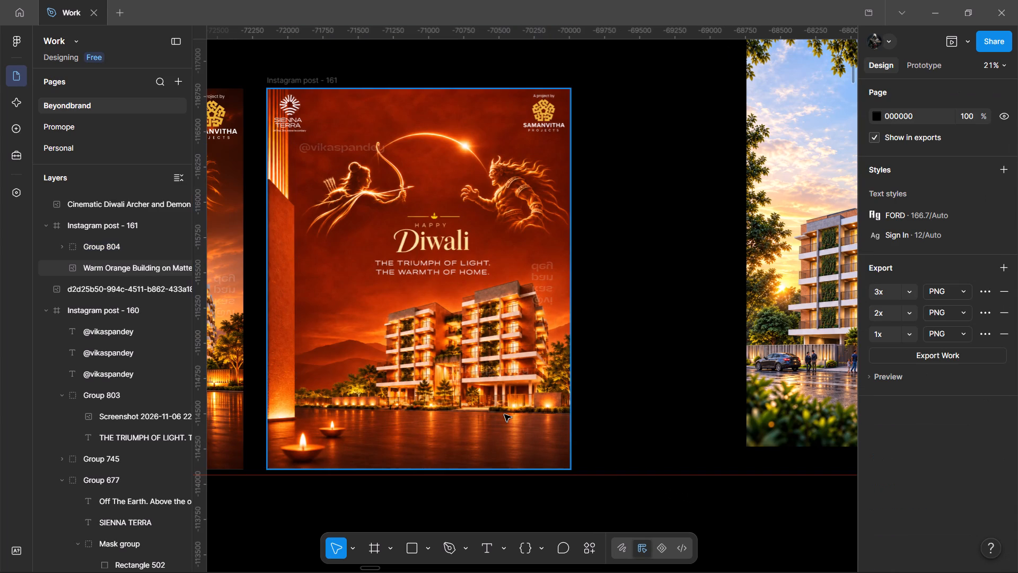
Stretch the Warm Orange Building image slightly rightward to cover the thin gap along Instagram post - 161's right edge.
left_click(113, 246)
left_click(119, 266)
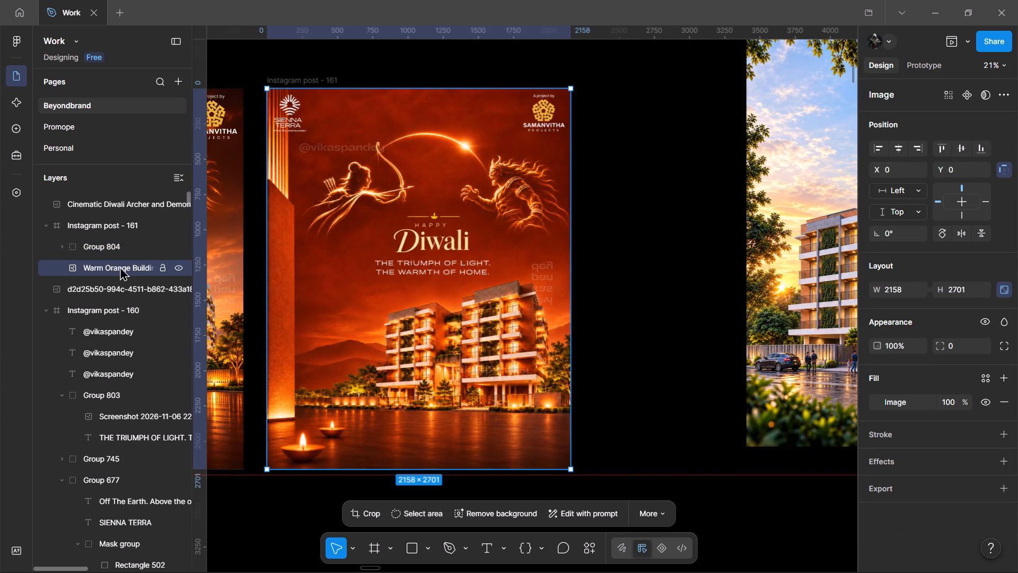
scroll(442, 271, "up", 4, "ctrl")
scroll(581, 366, "down", 5)
scroll(645, 322, "up", 3, "ctrl")
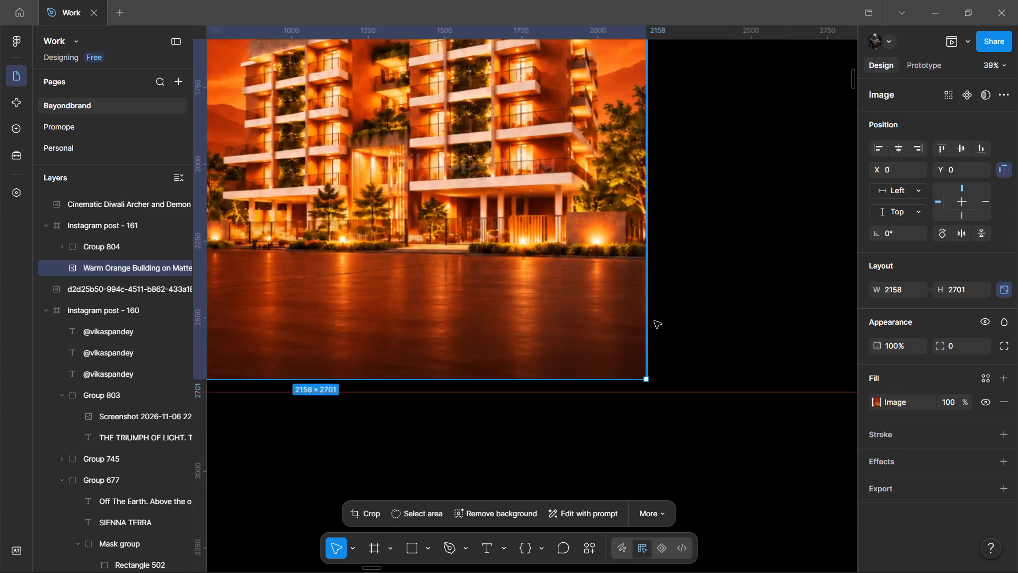
scroll(654, 321, "up", 9, "ctrl")
left_click_drag(627, 338, 632, 338)
left_click(669, 332, "ctrl")
scroll(669, 332, "down", 18, "ctrl")
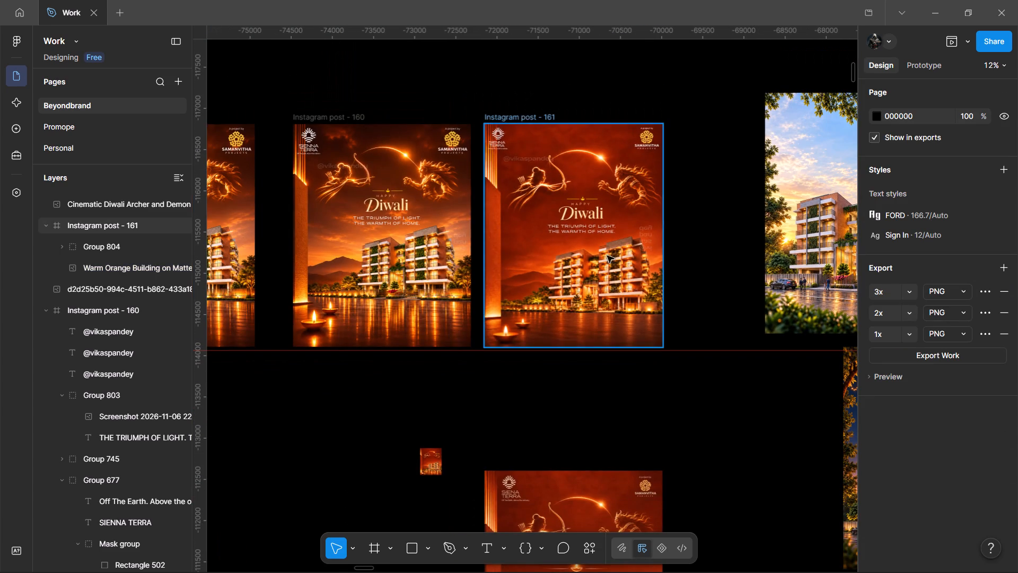
Export the Instagram post - 161 frame at 1x as Instagram post - 161.png to the Downloads folder.
left_click(522, 112)
scroll(580, 337, "up", 8, "ctrl")
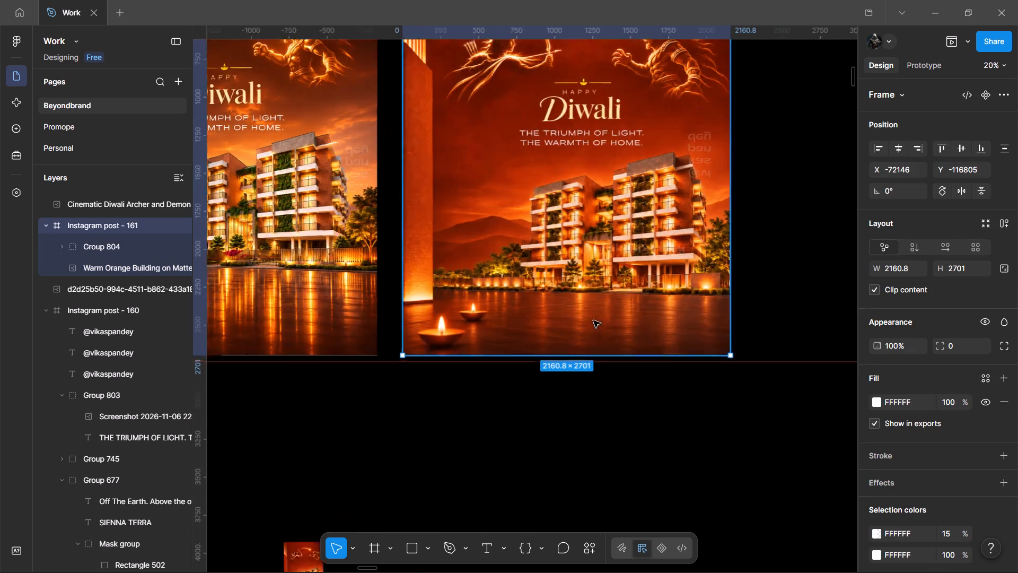
scroll(593, 320, "up", 2, "ctrl")
scroll(634, 190, "down", 3, "ctrl")
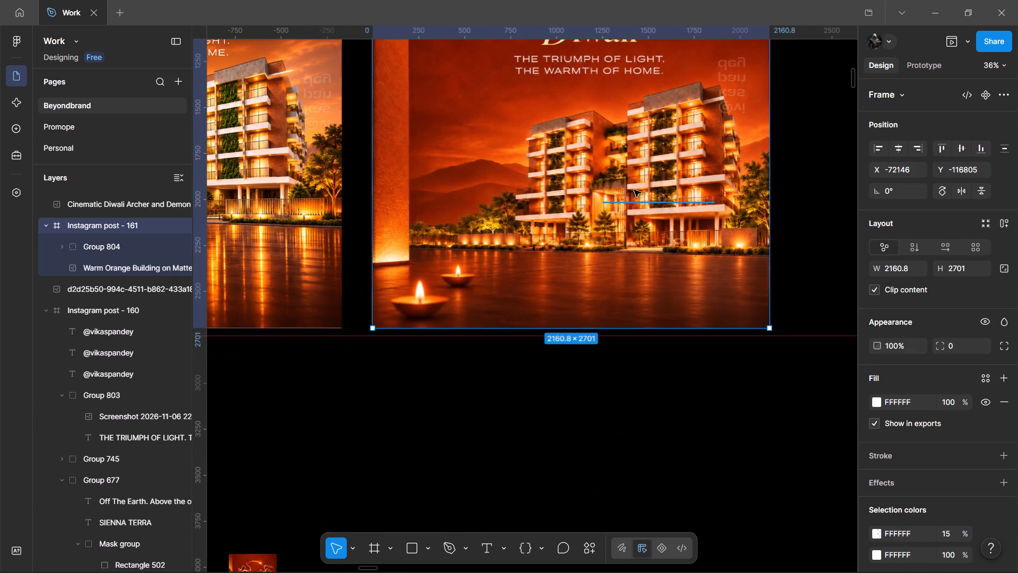
scroll(634, 190, "up", 8)
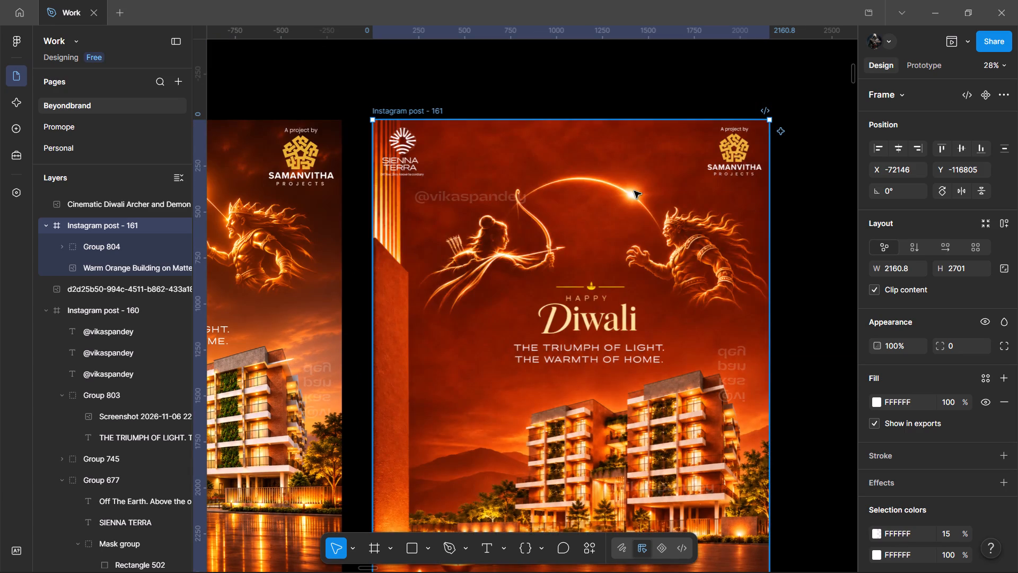
scroll(931, 402, "down", 6)
left_click(899, 495)
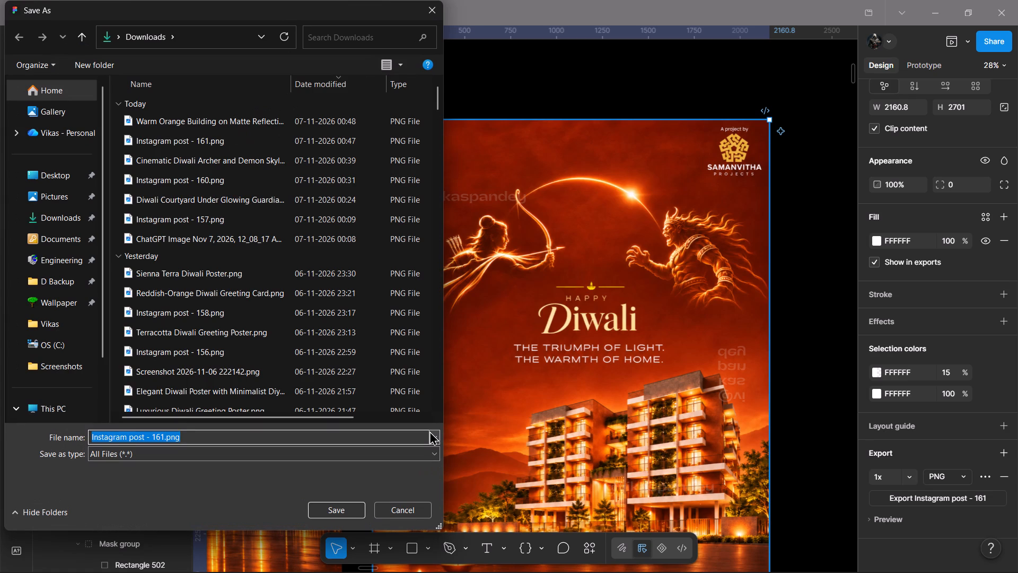
left_click(28, 222)
left_click(322, 510)
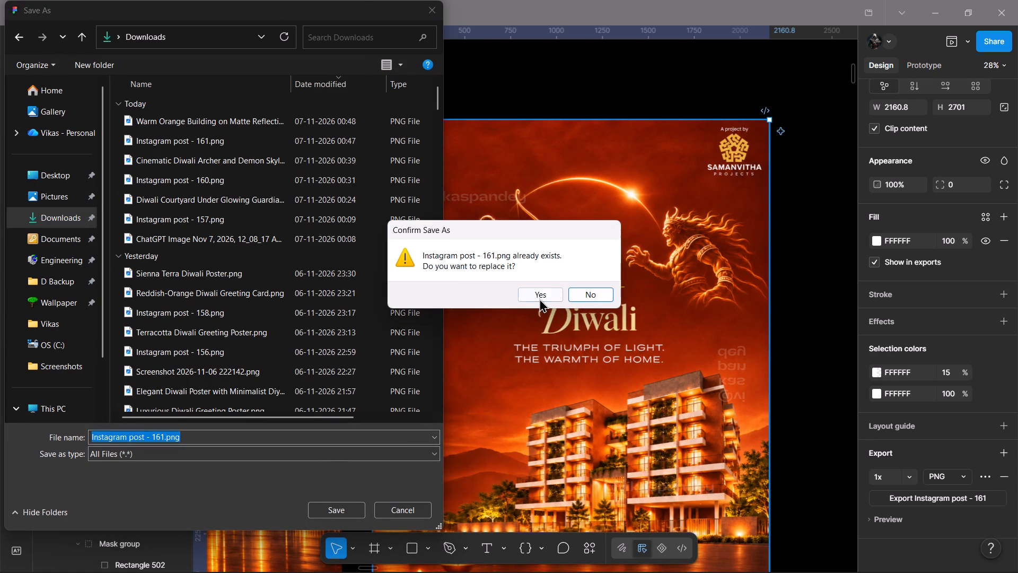
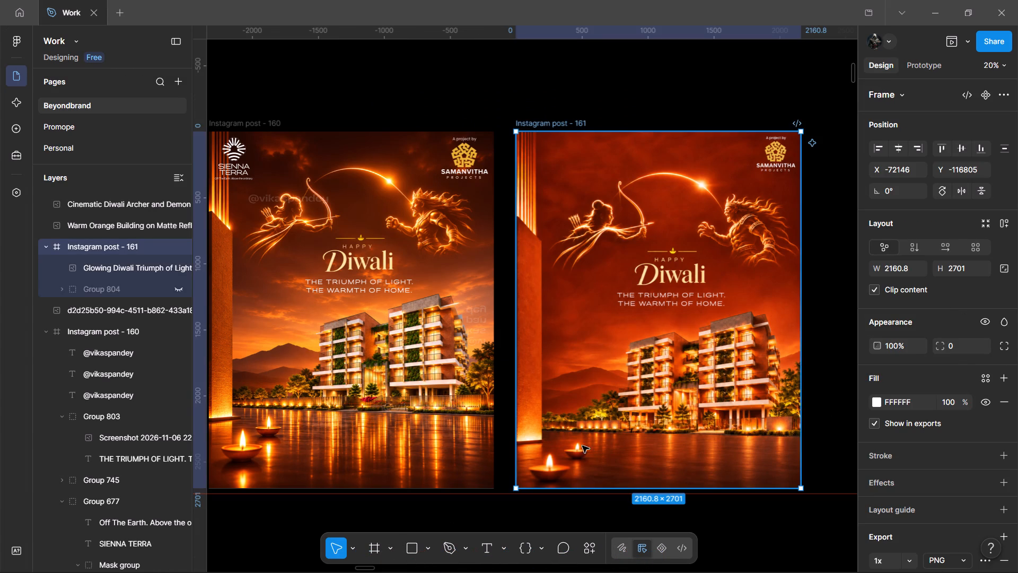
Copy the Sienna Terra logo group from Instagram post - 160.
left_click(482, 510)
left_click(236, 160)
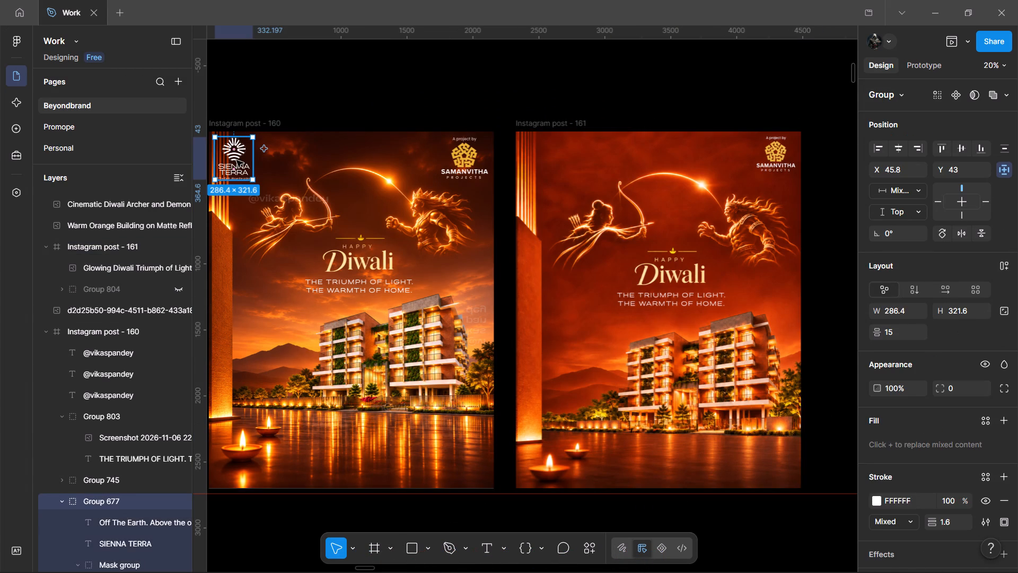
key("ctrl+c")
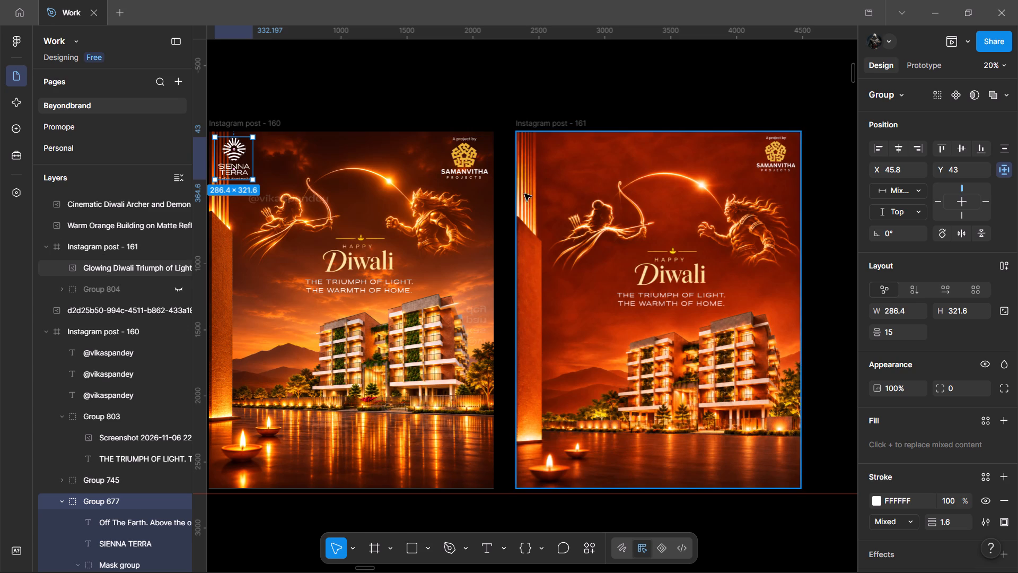
Inspect the layers of the Sienna Terra logo group and the hidden Group 804 in Instagram post - 161.
scroll(445, 267, "down", 2)
scroll(124, 529, "down", 1)
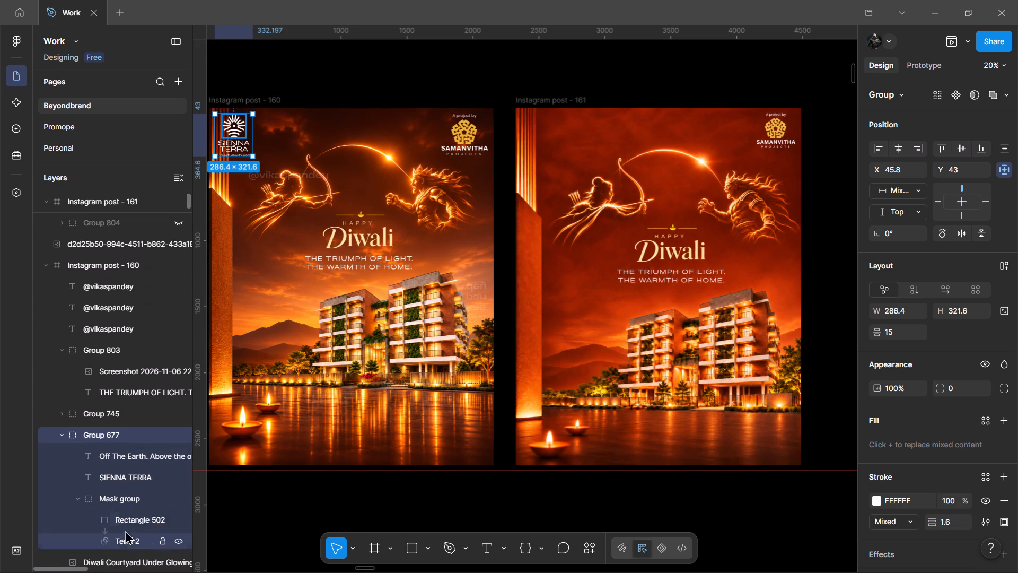
left_click(76, 500)
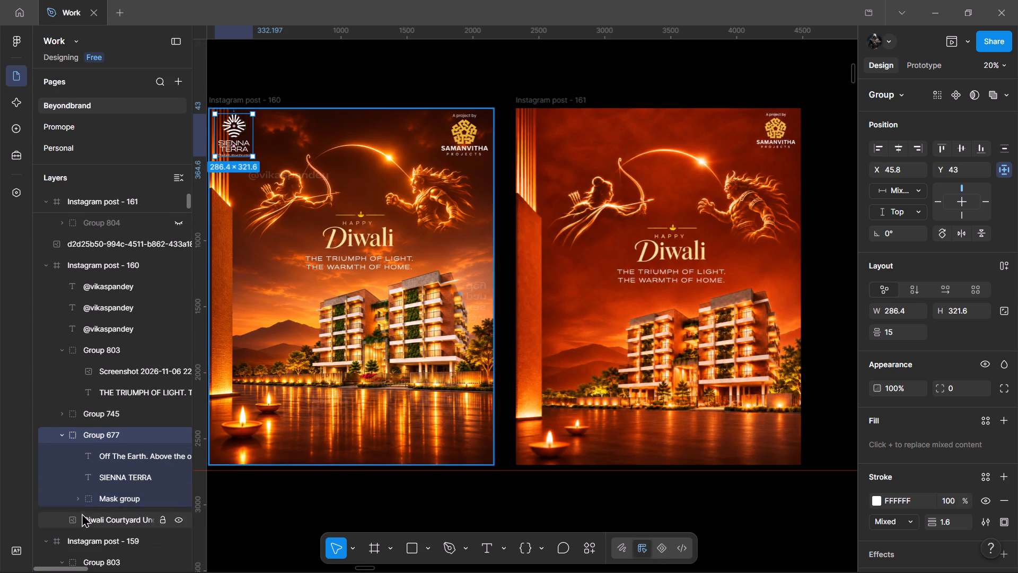
left_click(93, 495)
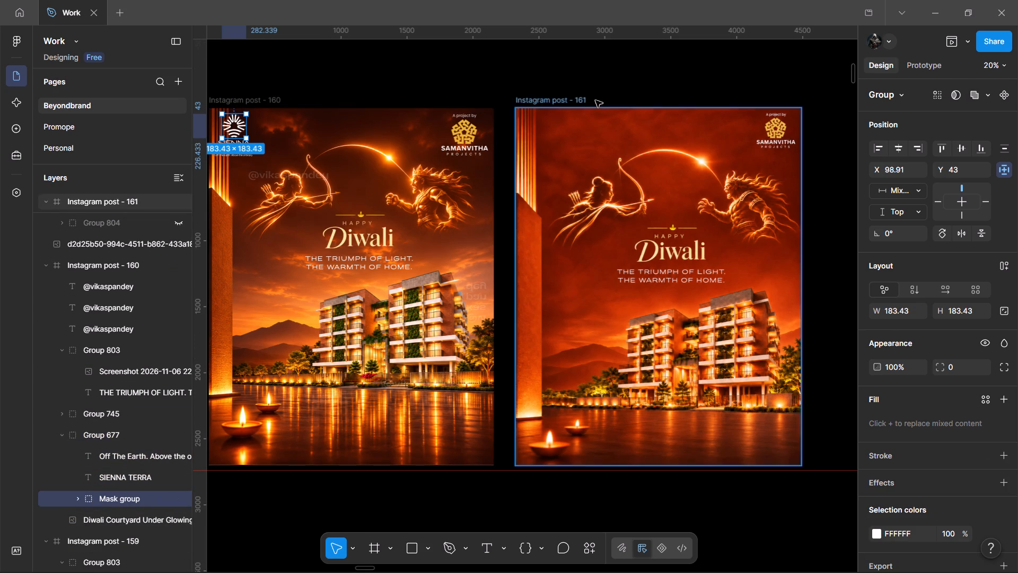
left_click(556, 103)
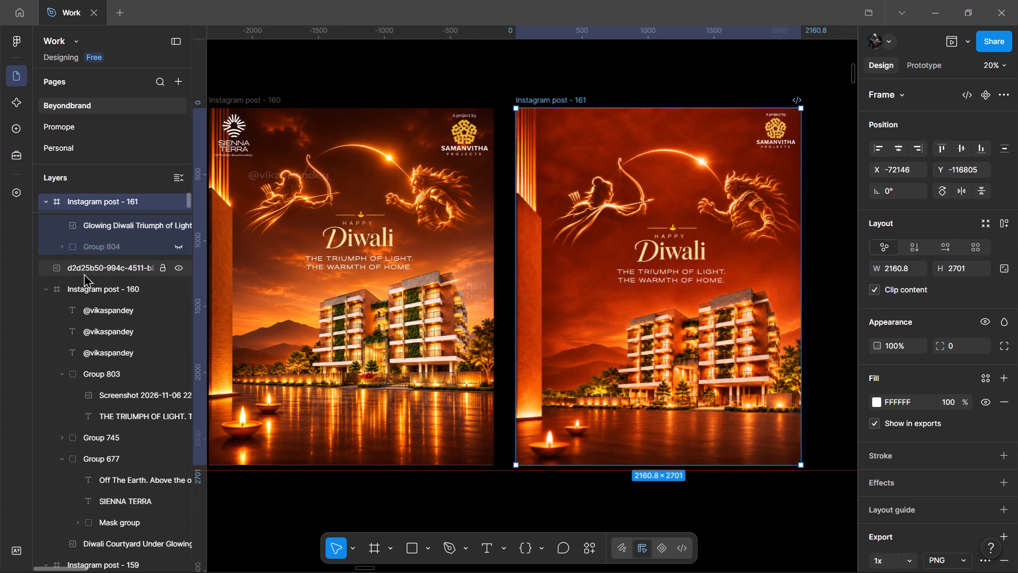
left_click(94, 253)
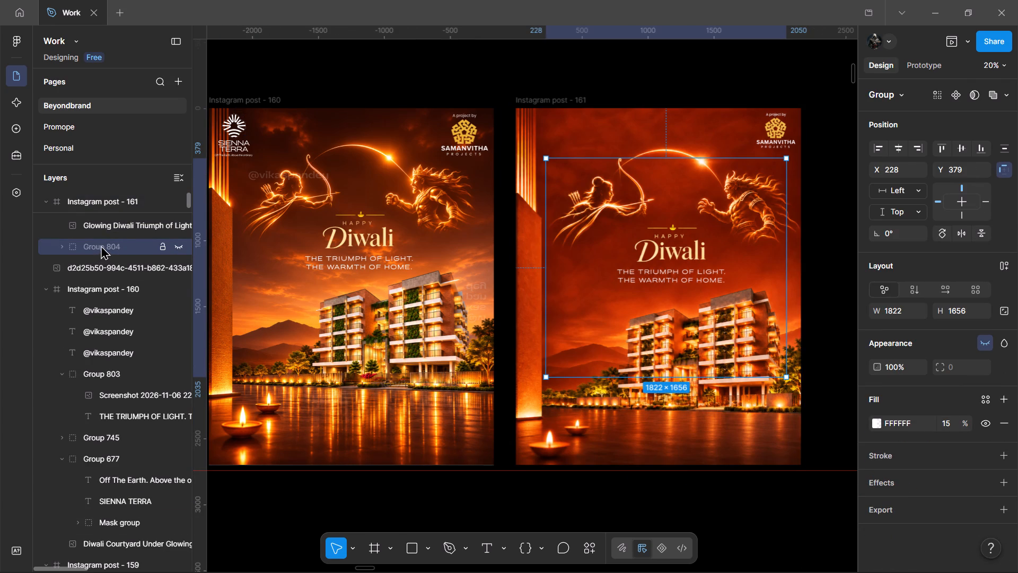
Examine the logo placement on the Warm Orange Building image above Instagram post - 161.
scroll(555, 124, "down", 7, "ctrl")
scroll(663, 90, "up", 4)
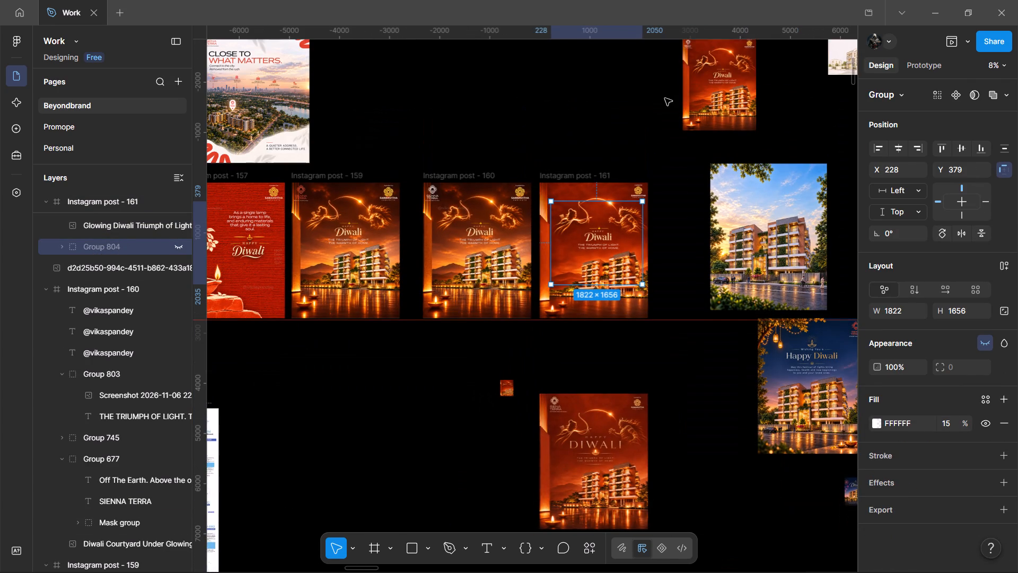
left_click(709, 84)
scroll(703, 47, "up", 5, "ctrl")
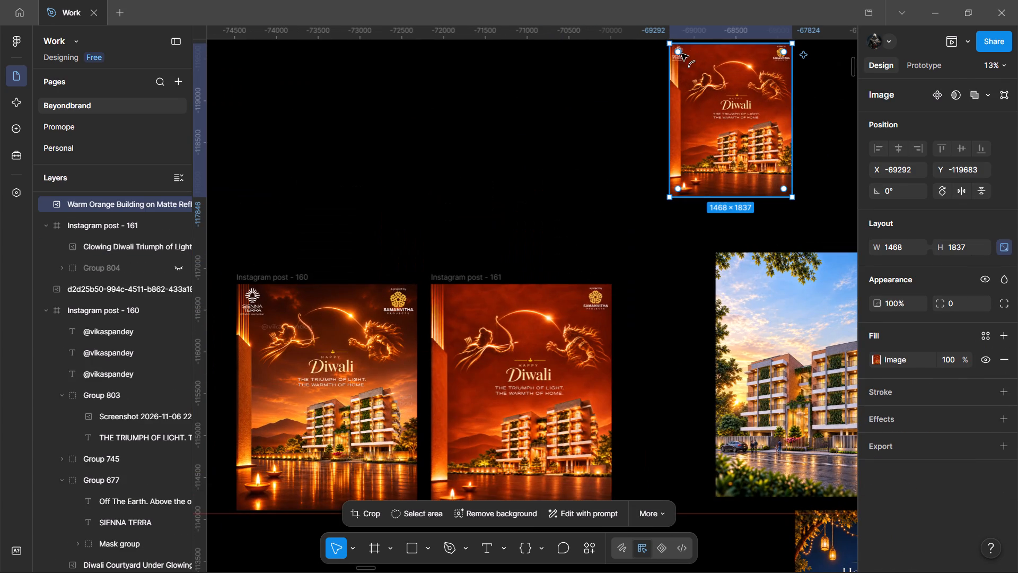
scroll(677, 54, "up", 7, "ctrl")
scroll(681, 59, "down", 5, "ctrl")
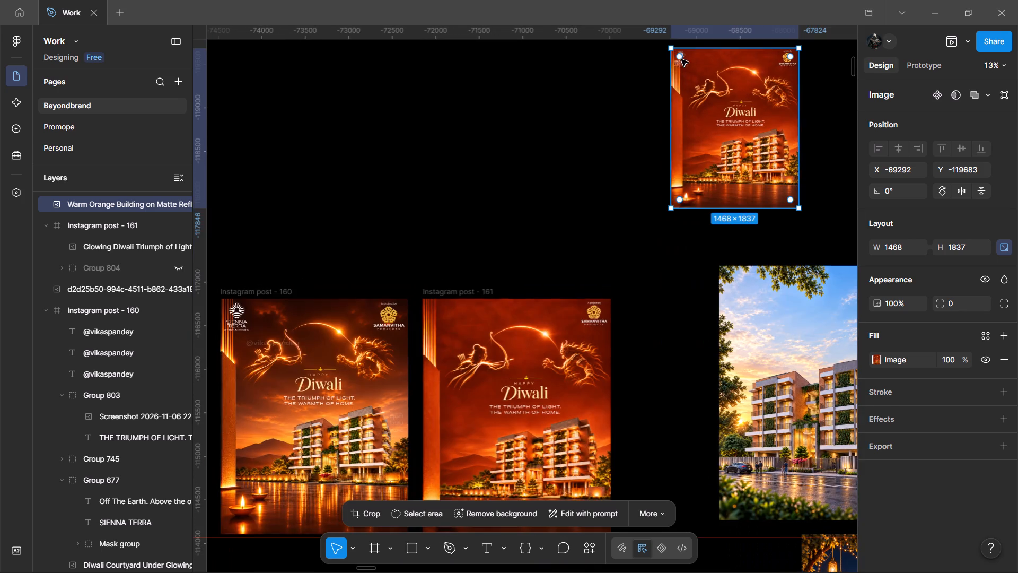
scroll(678, 92, "down", 3, "ctrl")
scroll(586, 297, "down", 4)
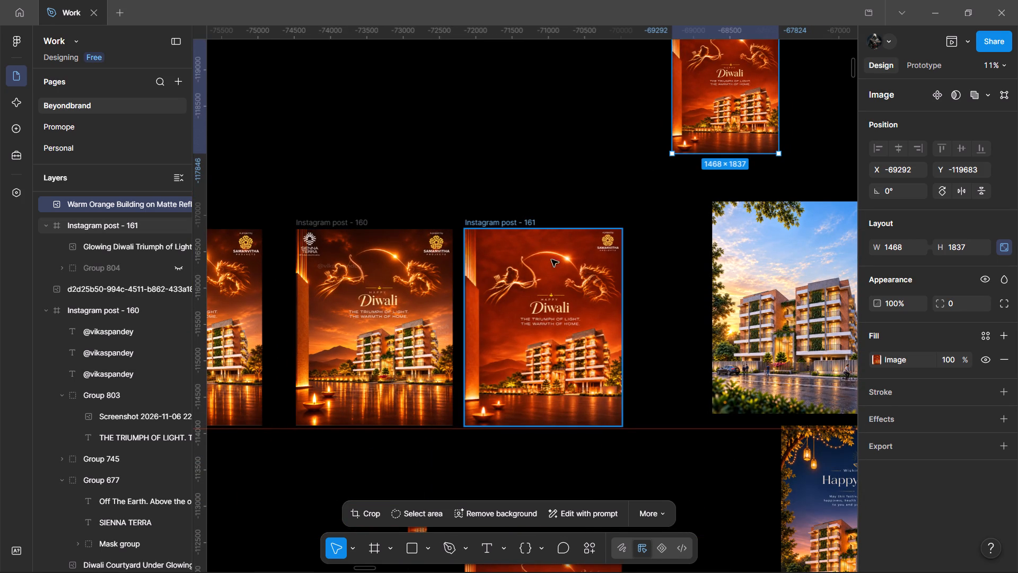
scroll(683, 42, "up", 3)
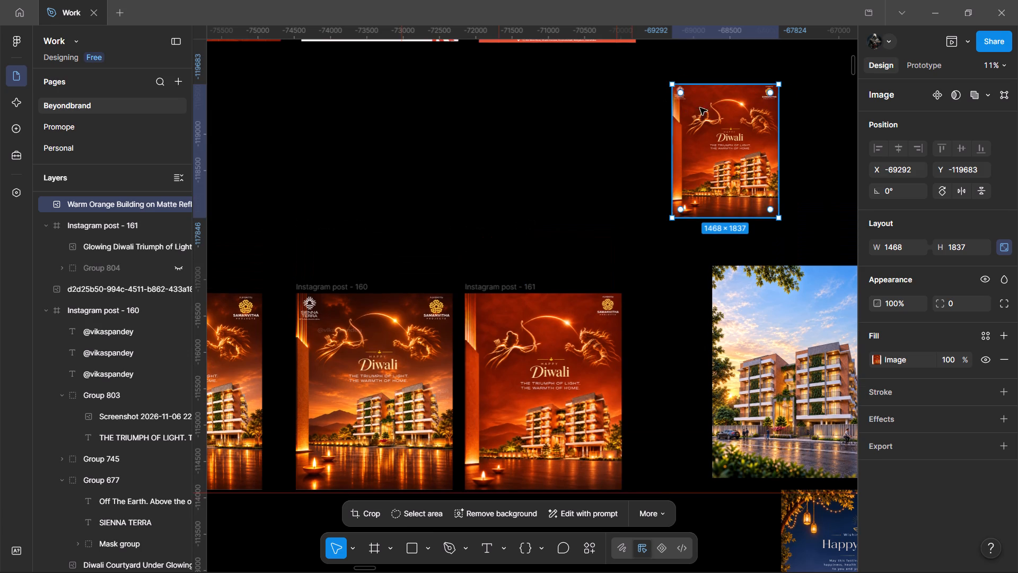
scroll(690, 107, "up", 10, "ctrl")
Move the Warm Orange Building image closer to Instagram post - 161, at about X -70537, Y -119270.
left_click(669, 93)
scroll(669, 93, "down", 6, "ctrl")
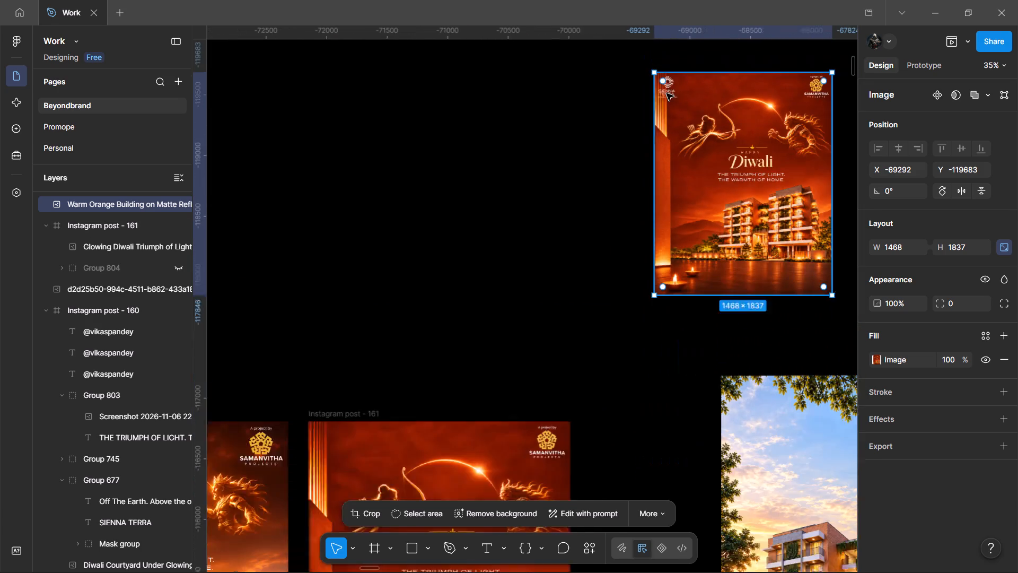
left_click_drag(706, 179, 578, 221)
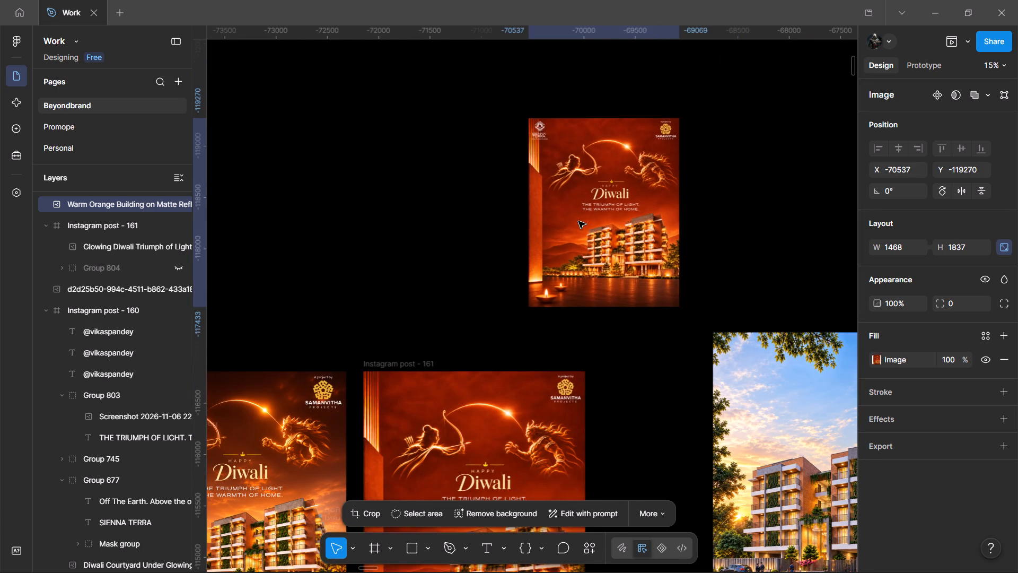
left_click_drag(578, 221, 578, 220)
Compare the logo placement of Instagram post - 160 and Instagram post - 161 with the Warm Orange Building image.
scroll(580, 210, "down", 5)
left_click(516, 290)
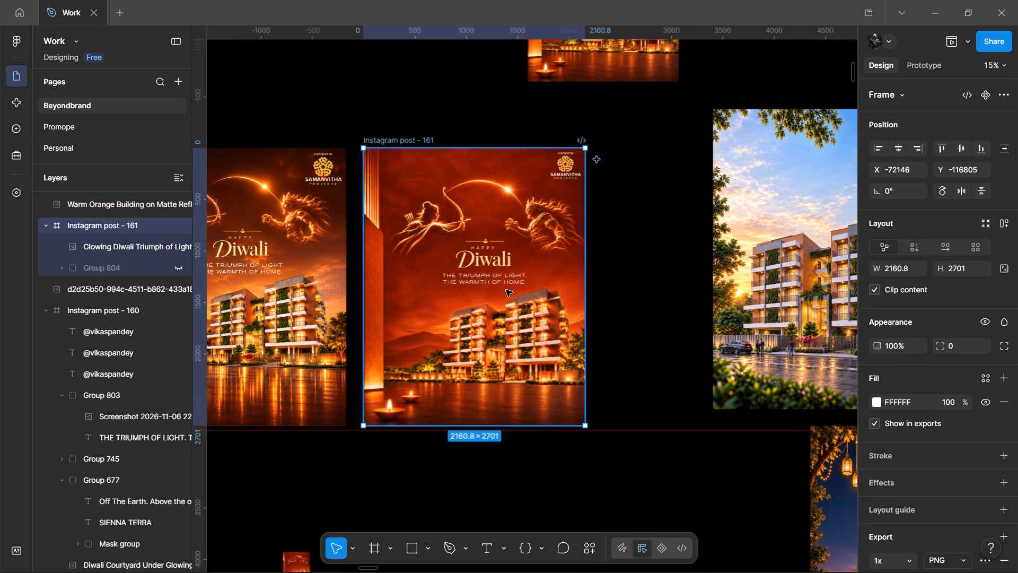
scroll(556, 154, "up", 6)
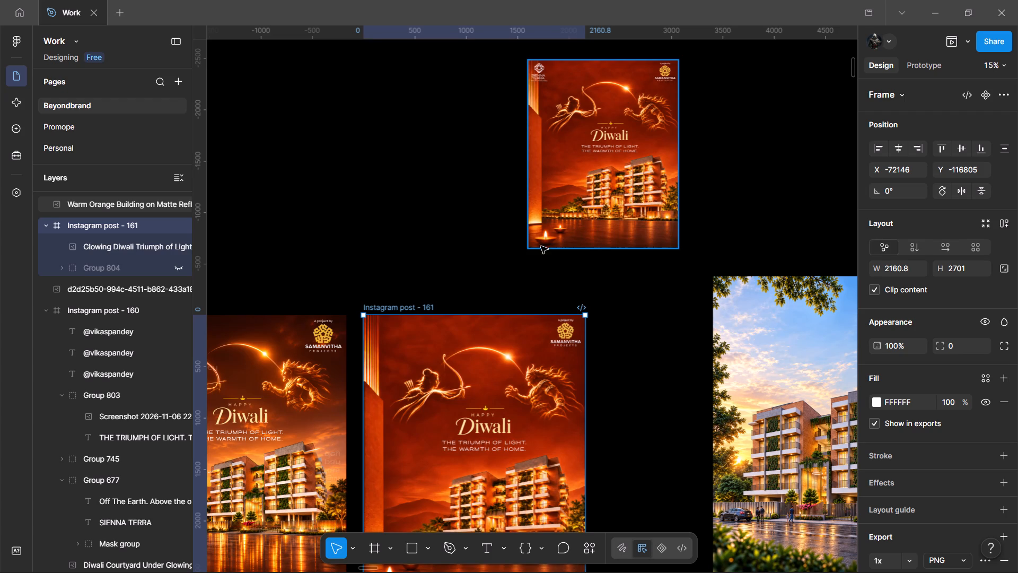
scroll(461, 234, "down", 4)
left_click_drag(410, 243, 576, 250)
left_click_drag(500, 259, 450, 274)
left_click_drag(410, 290, 407, 296)
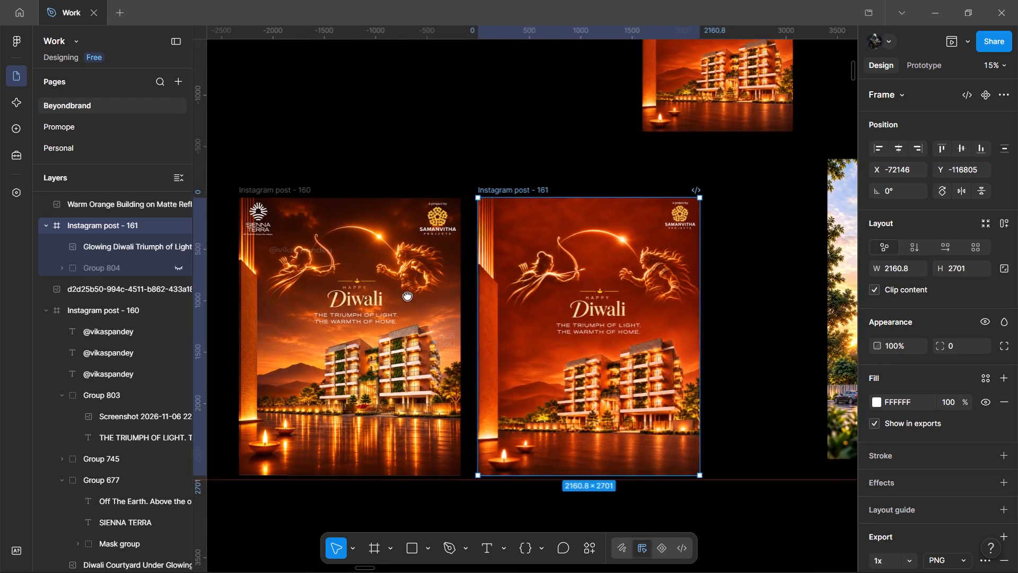
left_click_drag(407, 296, 440, 331)
left_click_drag(440, 331, 473, 304)
left_click_drag(473, 304, 468, 303)
left_click_drag(448, 303, 397, 299)
triple_click(394, 299)
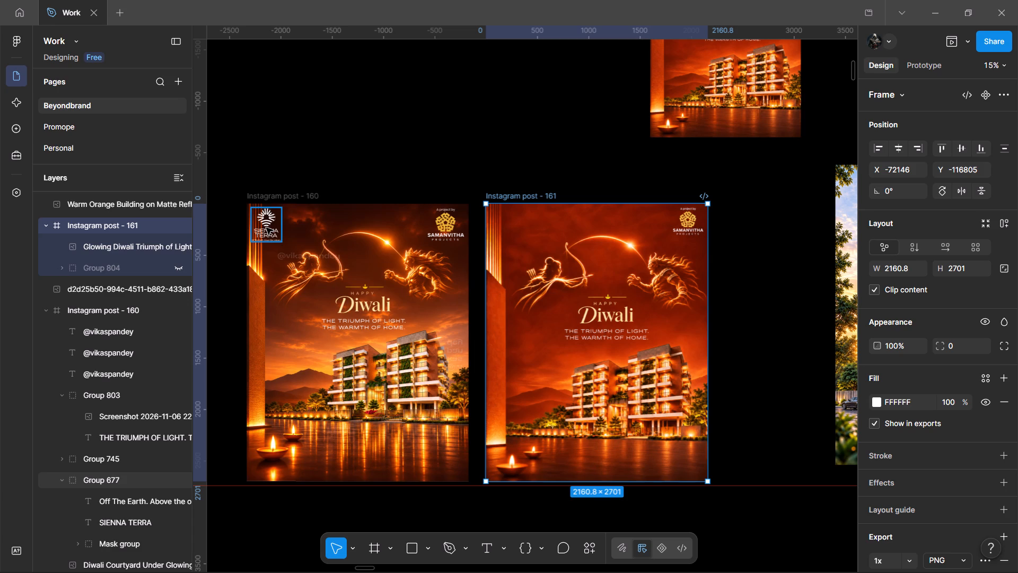
left_click_drag(573, 263, 564, 257)
left_click_drag(556, 253, 524, 251)
left_click_drag(520, 253, 498, 343)
left_click(498, 349)
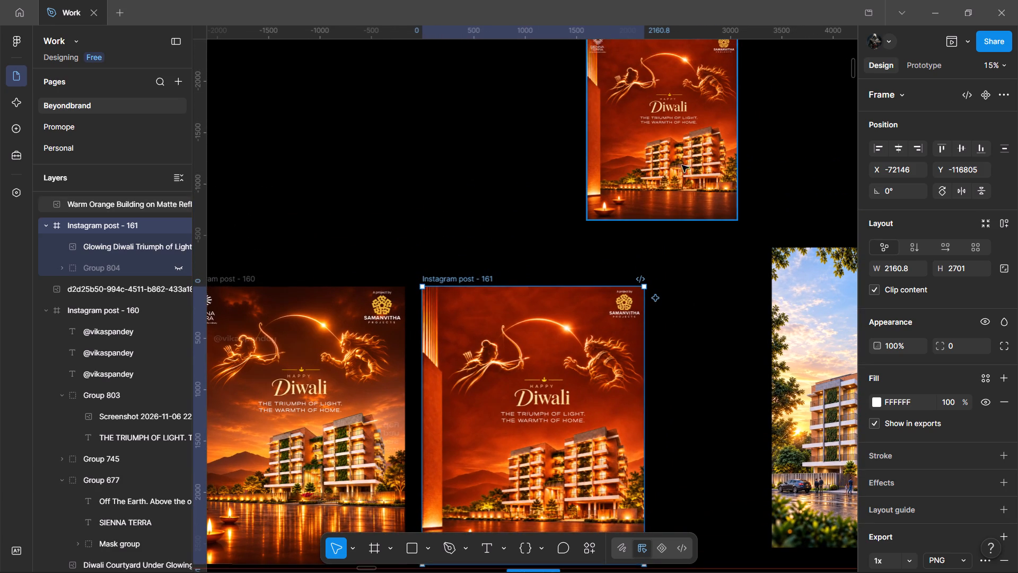
scroll(684, 159, "up", 2)
scroll(587, 224, "down", 2)
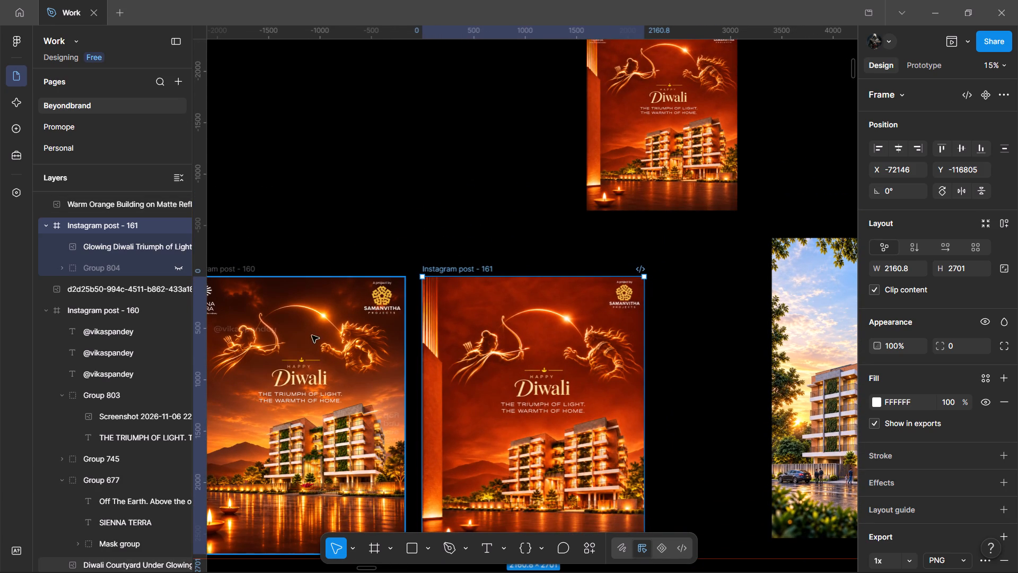
left_click_drag(311, 318, 315, 302)
left_click_drag(317, 302, 323, 301)
Copy the Sienna Terra logo group from Instagram post - 160 into Instagram post - 161, placing it at about X 198, Y 62.
left_click(221, 291)
key("ctrl+c")
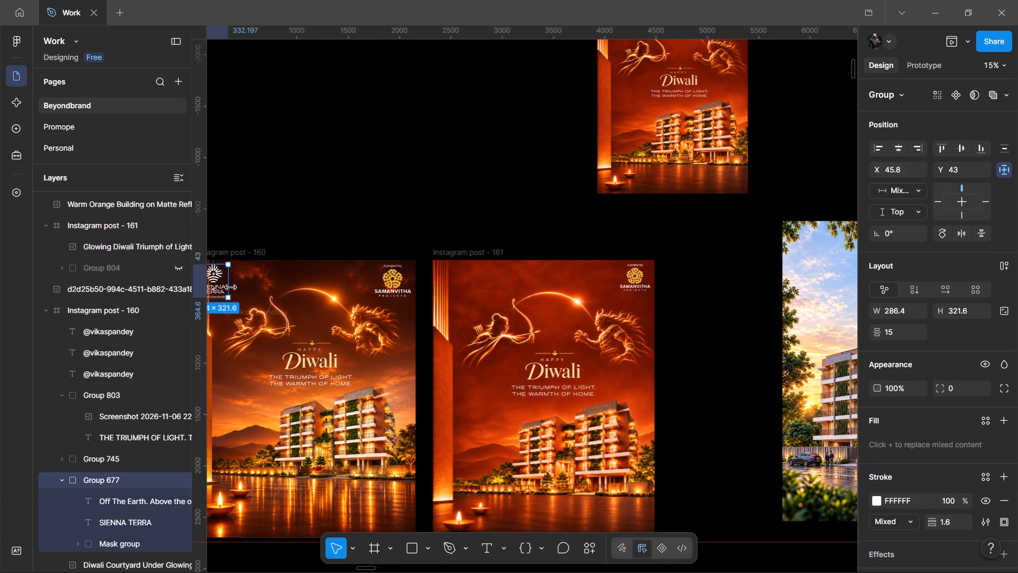
left_click(461, 250)
key("ctrl+v")
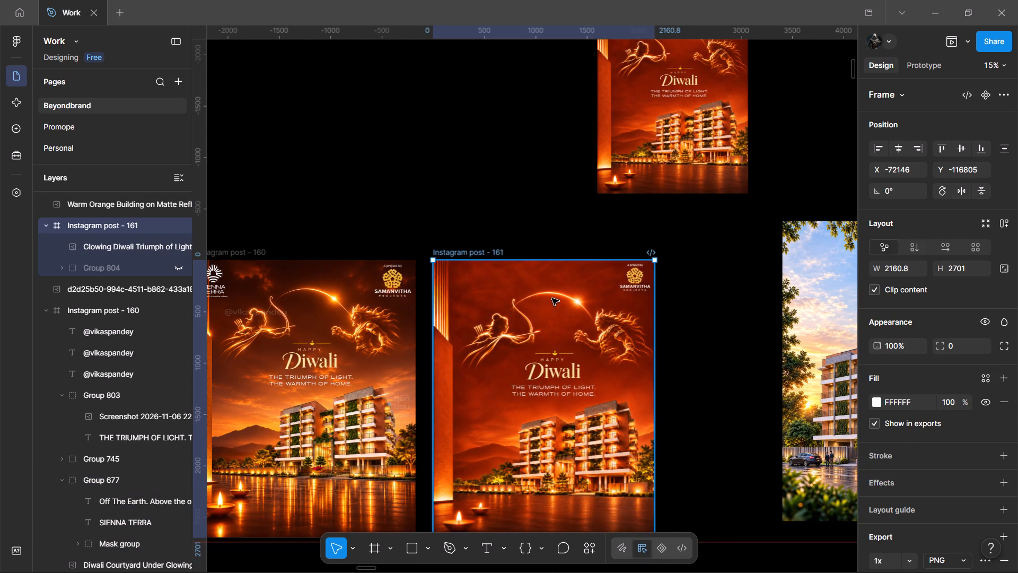
scroll(526, 305, "up", 3, "ctrl")
left_click_drag(431, 274, 449, 277)
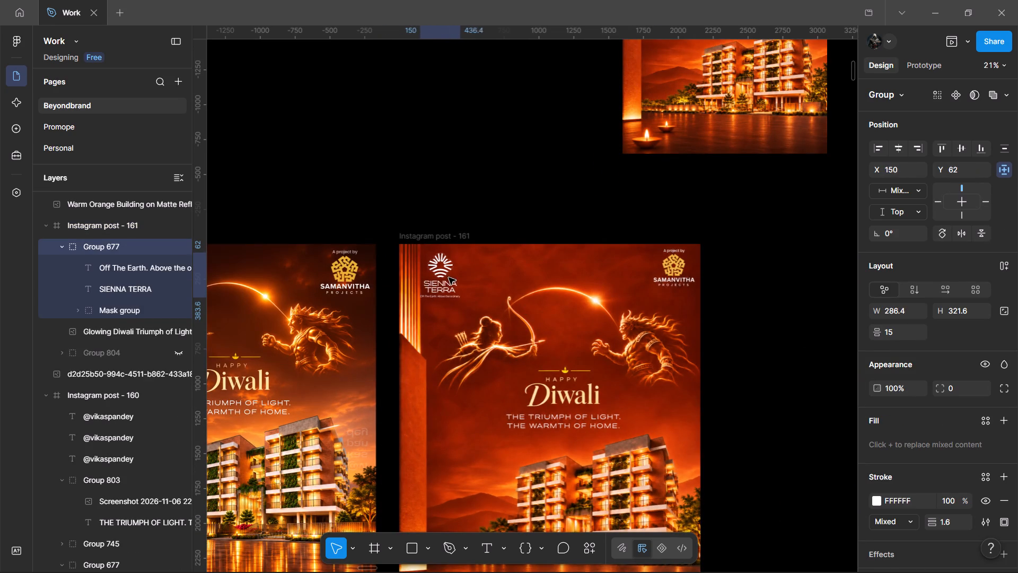
left_click_drag(449, 277, 452, 277)
Add horizontal guides to Instagram post - 161 at Y 36 and Y 303, marking the Samanvitha Projects logo's top and bottom.
left_click_drag(691, 32, 694, 242)
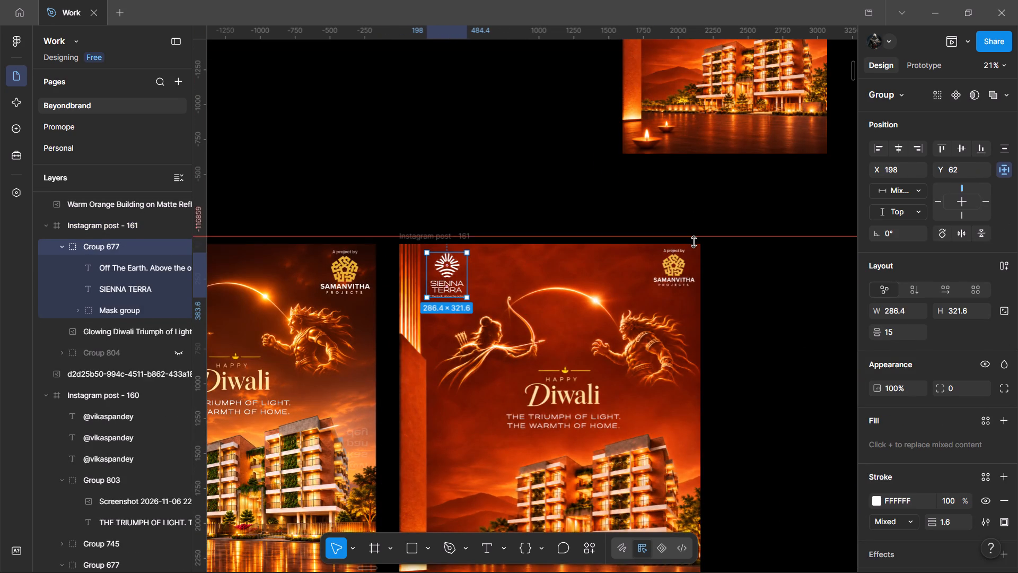
left_click_drag(694, 242, 693, 247)
scroll(691, 244, "up", 9, "ctrl")
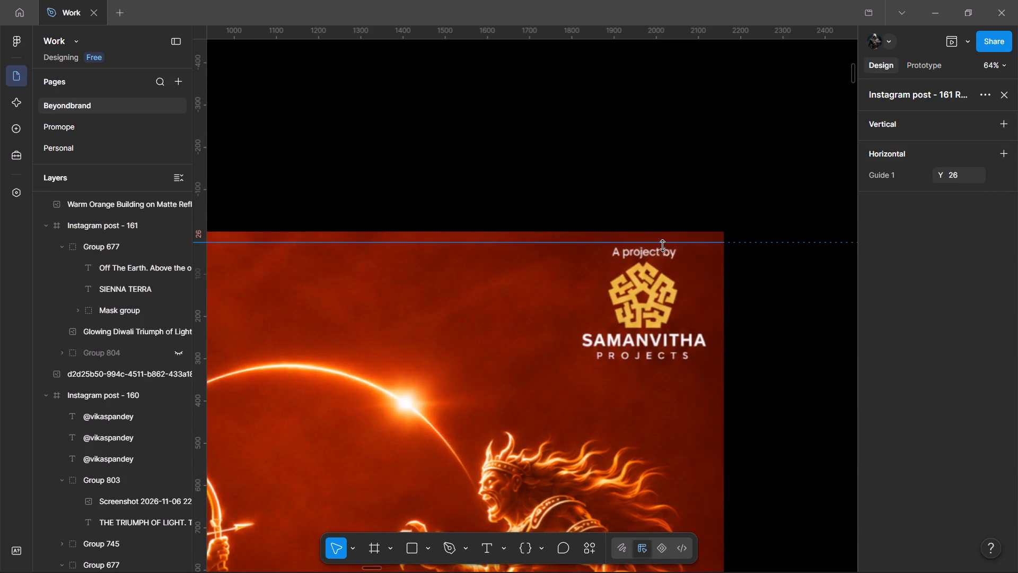
left_click(661, 246)
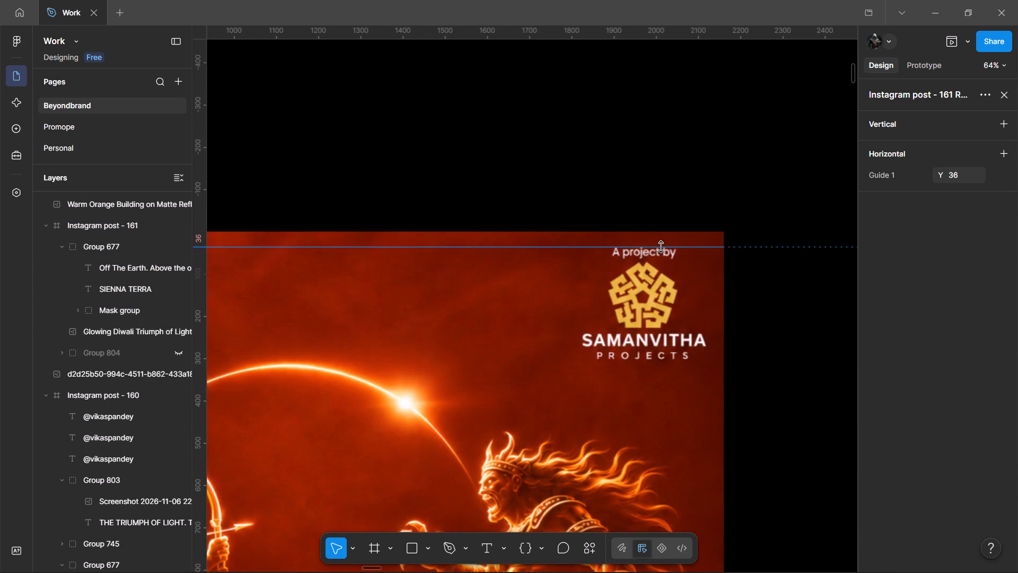
left_click_drag(661, 247, 657, 359, "alt")
Align the Sienna Terra logo's top edge with the upper guide, placing the logo at X 180, Y 36.
scroll(643, 341, "down", 6, "ctrl")
left_click_drag(507, 315, 644, 272, "ctrl")
scroll(415, 280, "up", 2, "ctrl")
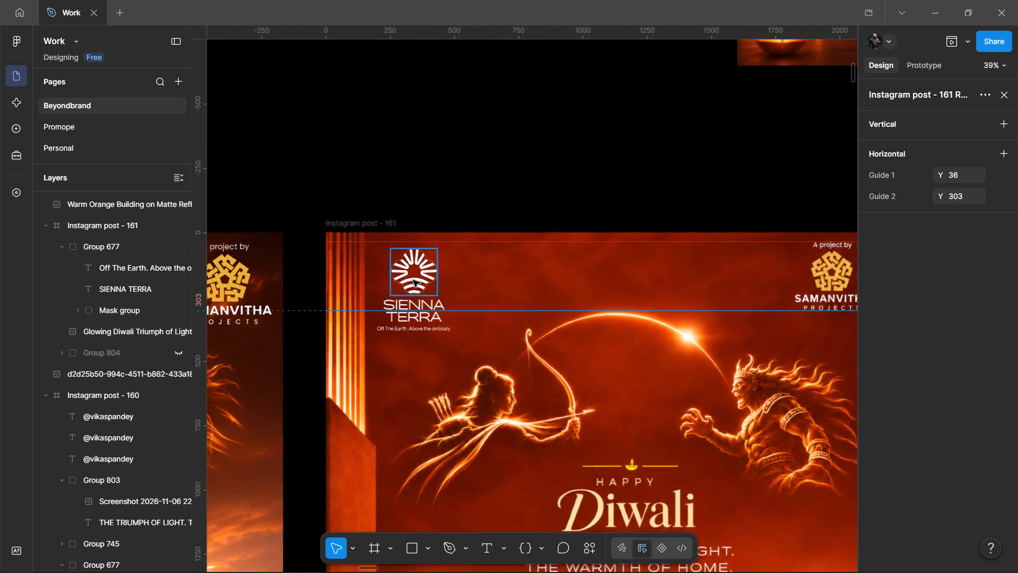
left_click(412, 282)
left_click_drag(416, 282, 413, 275)
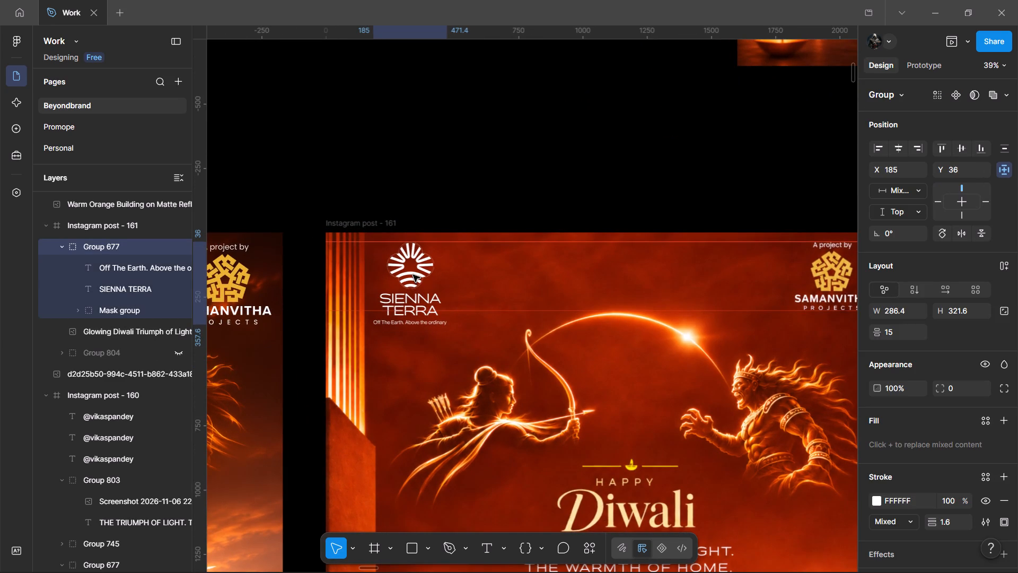
left_click_drag(413, 275, 411, 276)
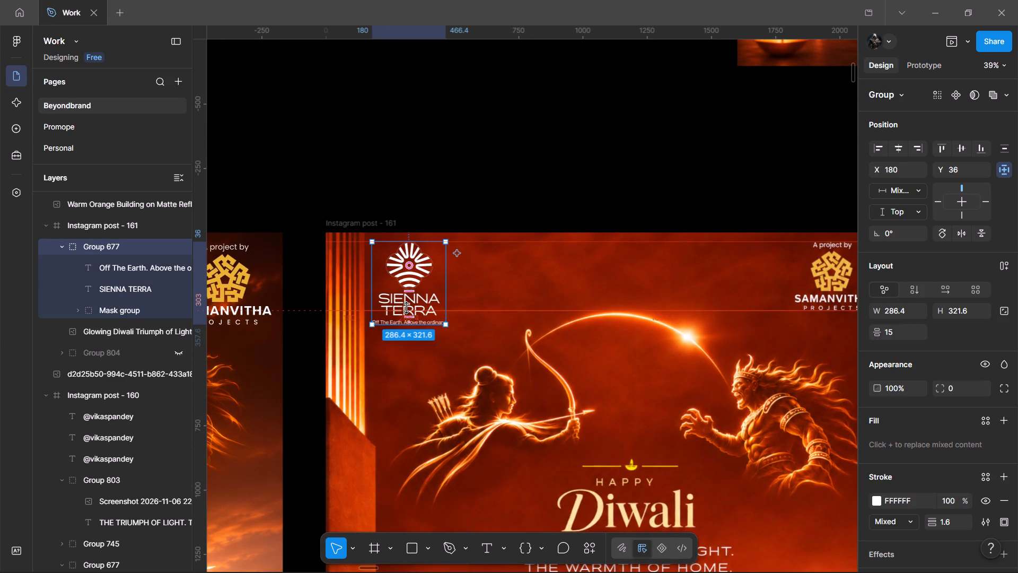
Scale the Sienna Terra logo proportionally to 238.4 × 267.7 so it fits between the two horizontal guides.
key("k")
left_click_drag(373, 326, 382, 308)
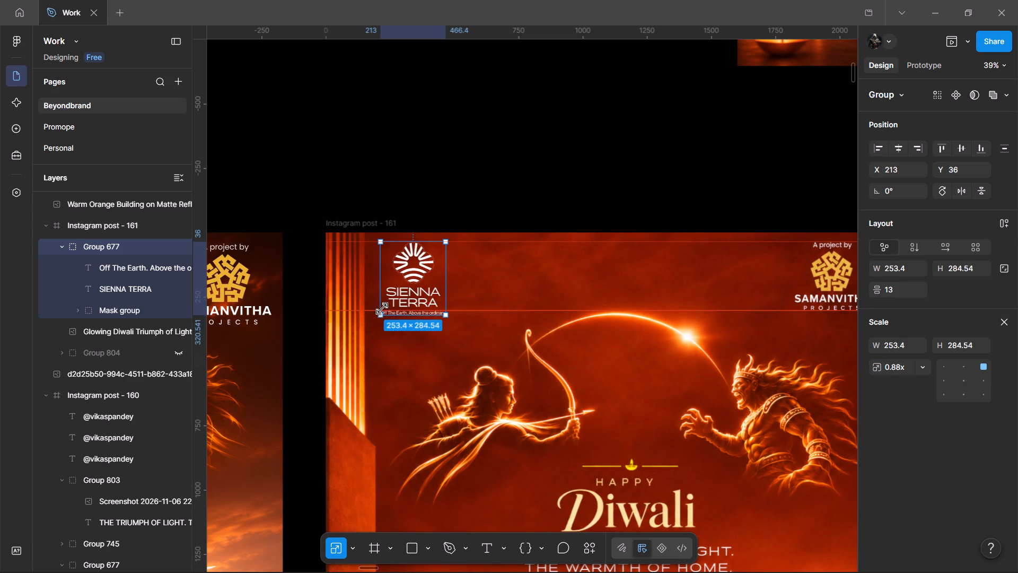
left_click_drag(382, 308, 384, 302)
scroll(386, 303, "up", 10, "ctrl")
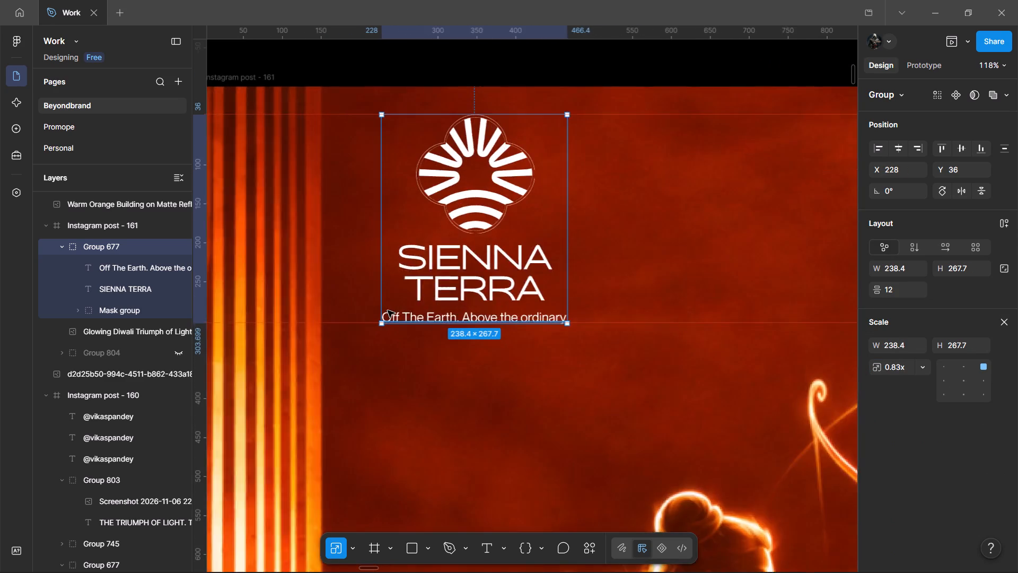
scroll(388, 310, "up", 7, "ctrl")
scroll(422, 278, "down", 4, "ctrl")
scroll(422, 277, "up", 3, "ctrl")
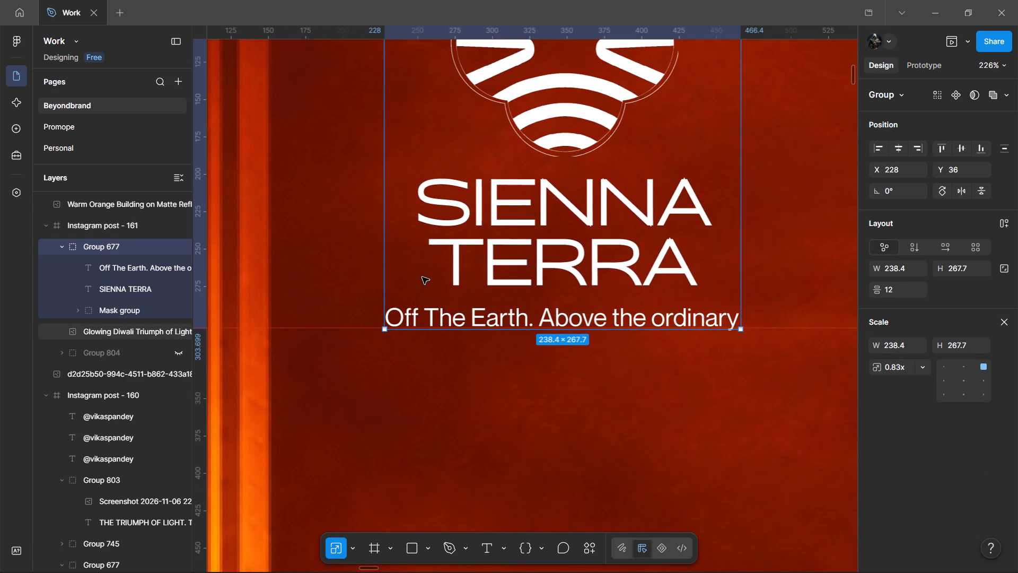
scroll(422, 279, "down", 20, "ctrl")
scroll(422, 279, "down", 1, "ctrl")
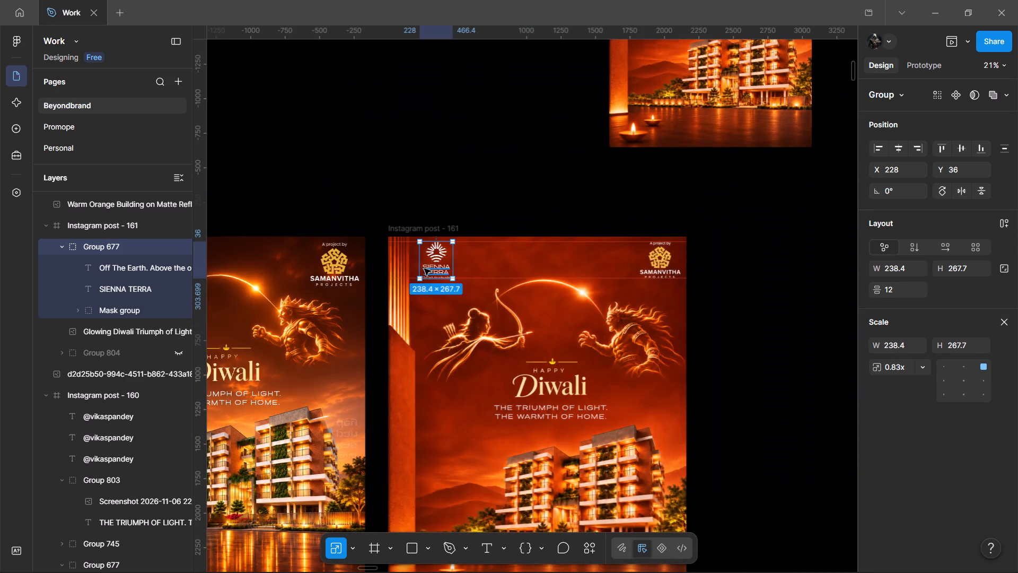
Nudge the Sienna Terra logo left to about X 217, keeping it at Y 36.
scroll(425, 268, "up", 3, "ctrl")
left_click(504, 320)
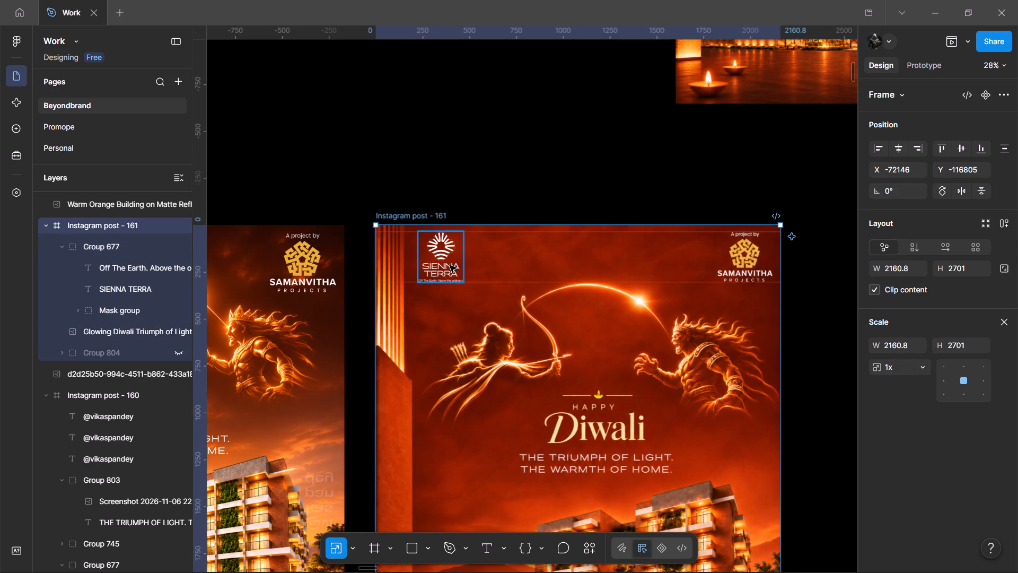
left_click(450, 265)
key("Left")
key("Left")
key("Left")
key("Left")
key("Left")
key("Left")
key("Left")
key("Left")
key("Left")
key("Left")
key("Left")
key("Left")
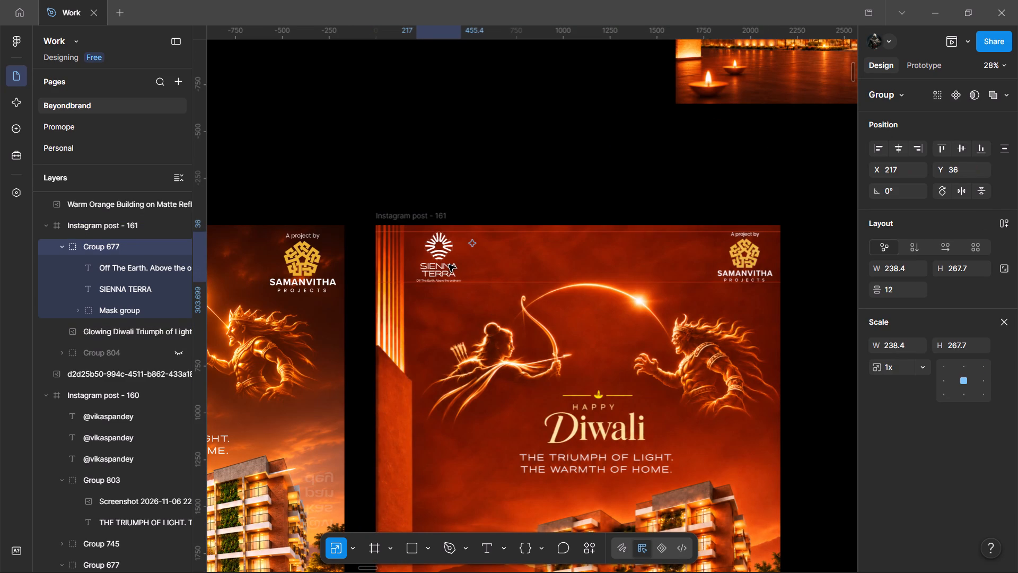
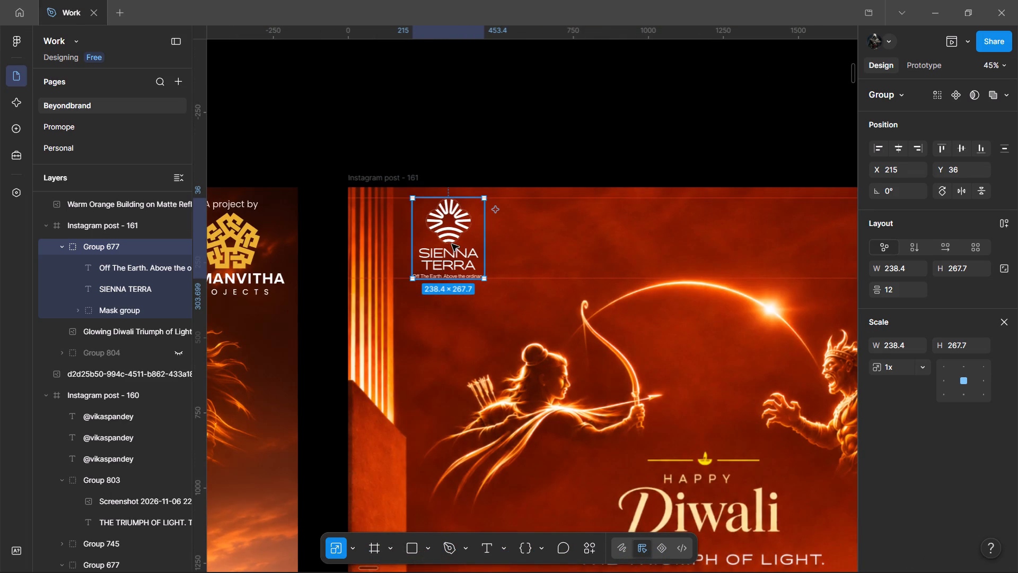
Nudge the Sienna Terra logo group on Instagram post - 161 left to X 207, keeping Y at 36.
key("Left")
key("Left")
key("Left")
key("Left")
key("Left")
key("Left")
key("Left")
key("Left")
key("Left")
key("Left")
key("Left")
key("Right")
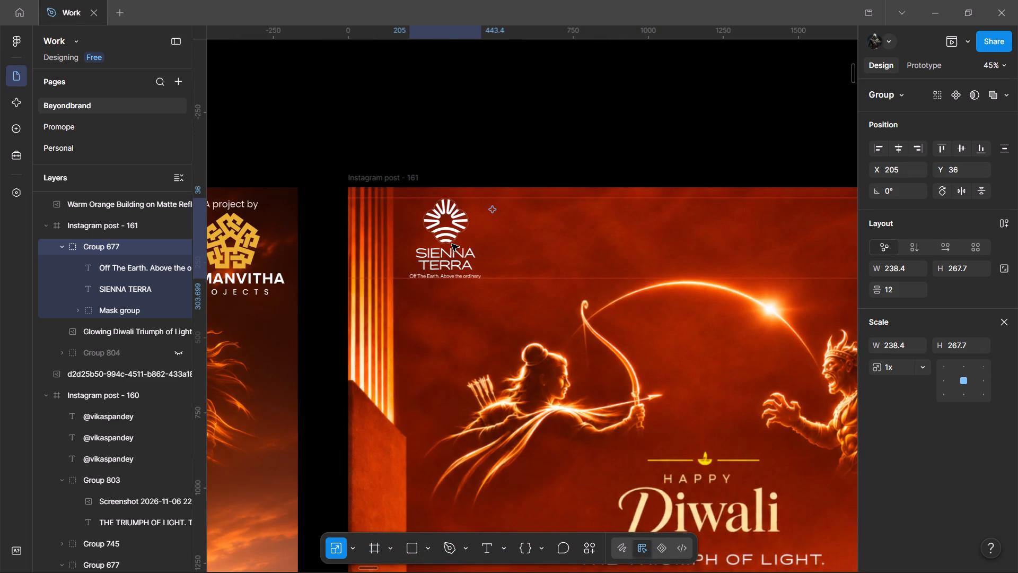
key("Right")
key("Right")
left_click(476, 121)
Remove the two horizontal guides running along the top and bottom of the Sienna Terra logo on Instagram post - 161.
scroll(478, 134, "down", 7, "ctrl")
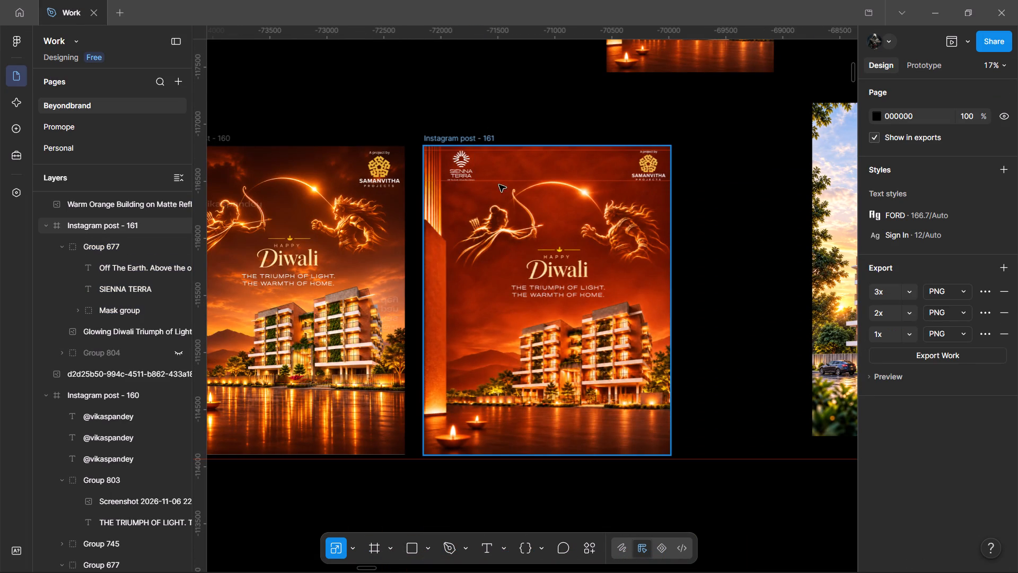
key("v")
right_click(503, 179)
left_click(524, 182)
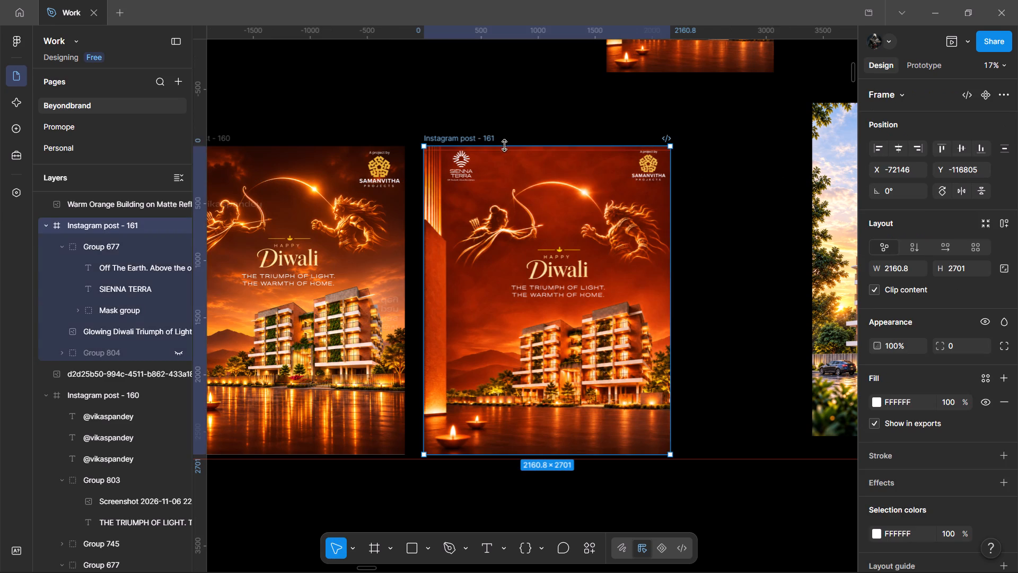
right_click(512, 155)
left_click(541, 161)
Nudge the Sienna Terra logo group on Instagram post - 161 further left to X 204.
left_click(469, 172)
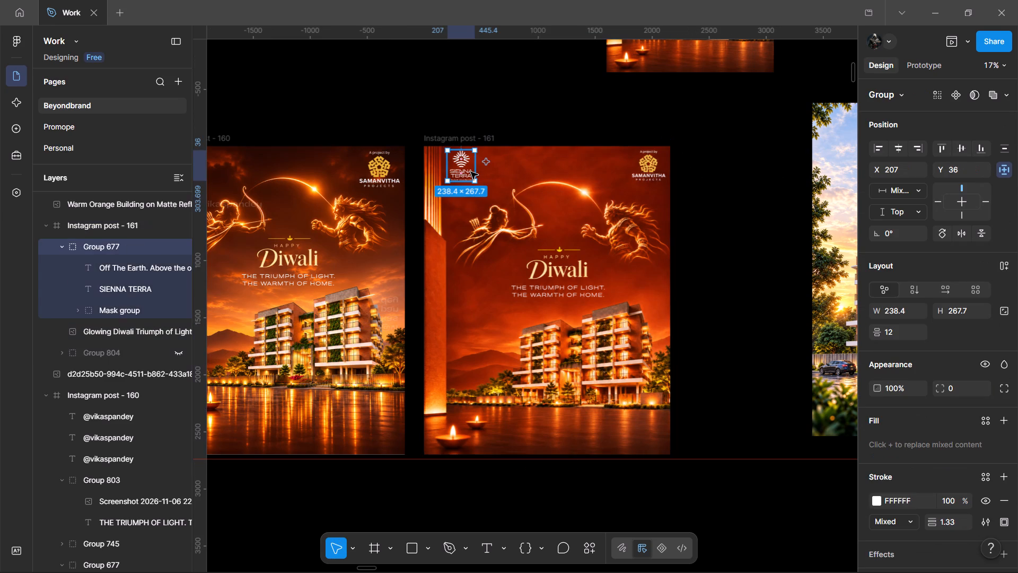
key("Left")
key("Left")
key("Left")
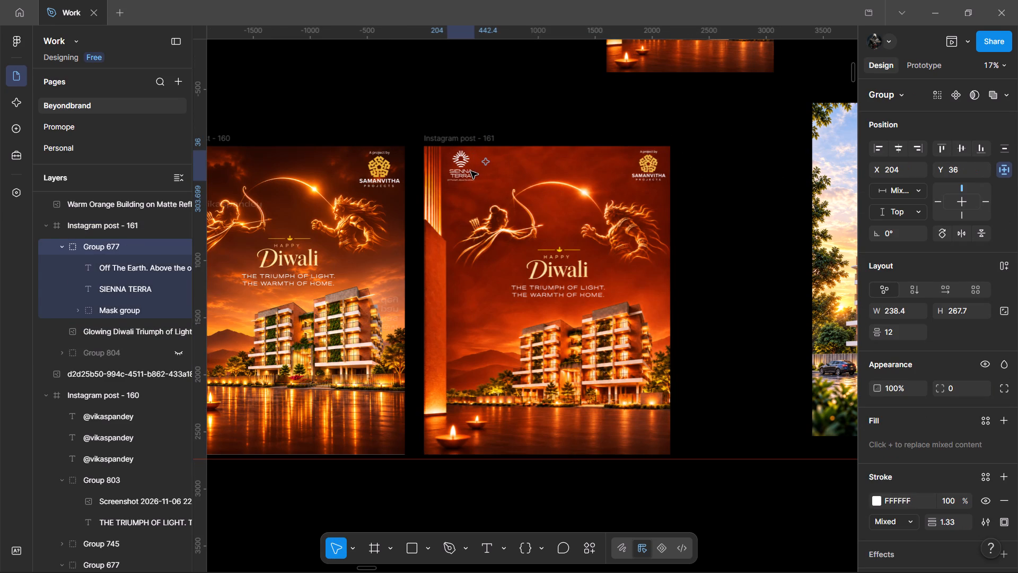
left_click(502, 89)
Preview the Instagram post - 161 frame in the phone mockup to check the logo placement.
left_click(481, 138)
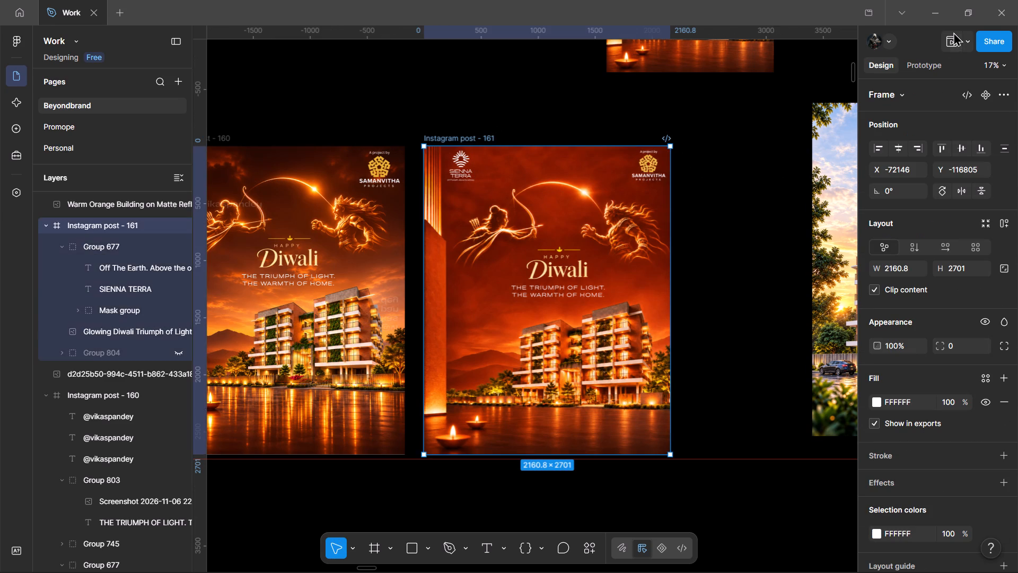
left_click(953, 32)
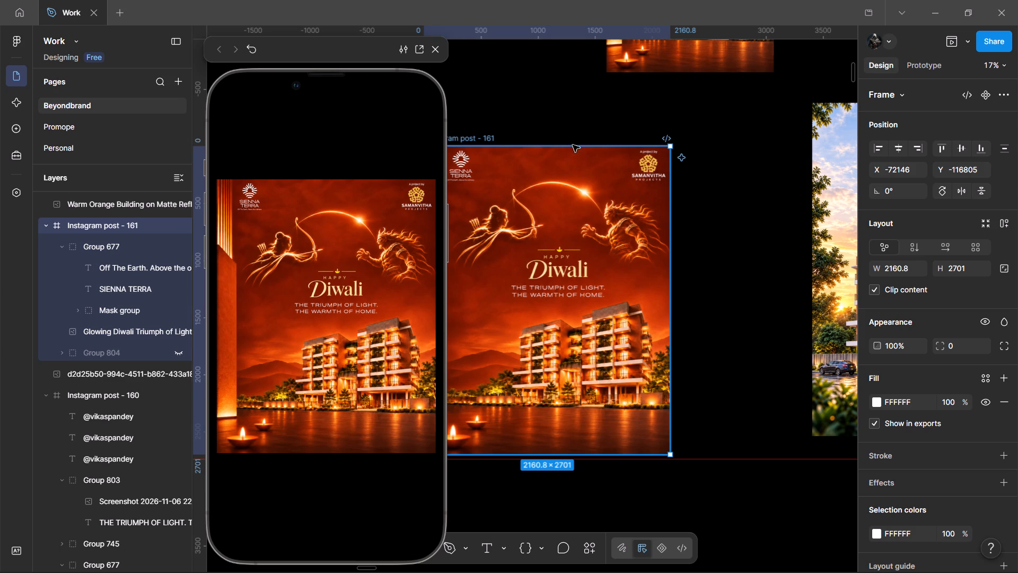
left_click_drag(541, 103, 638, 103)
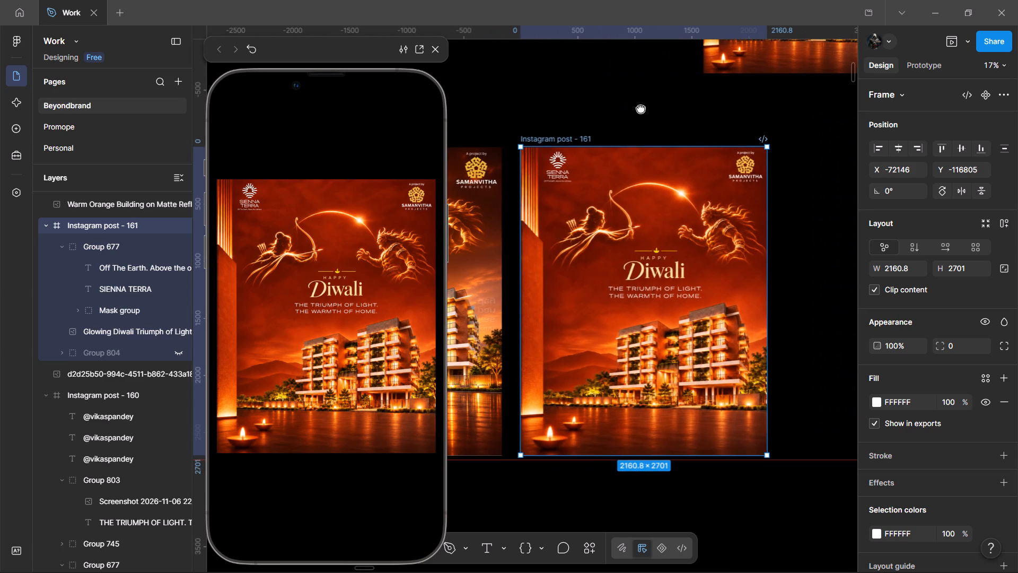
left_click(640, 106)
Nudge the Sienna Terra logo group on Instagram post - 161 left to X 203 and close the phone preview.
left_click(559, 180)
key("Left")
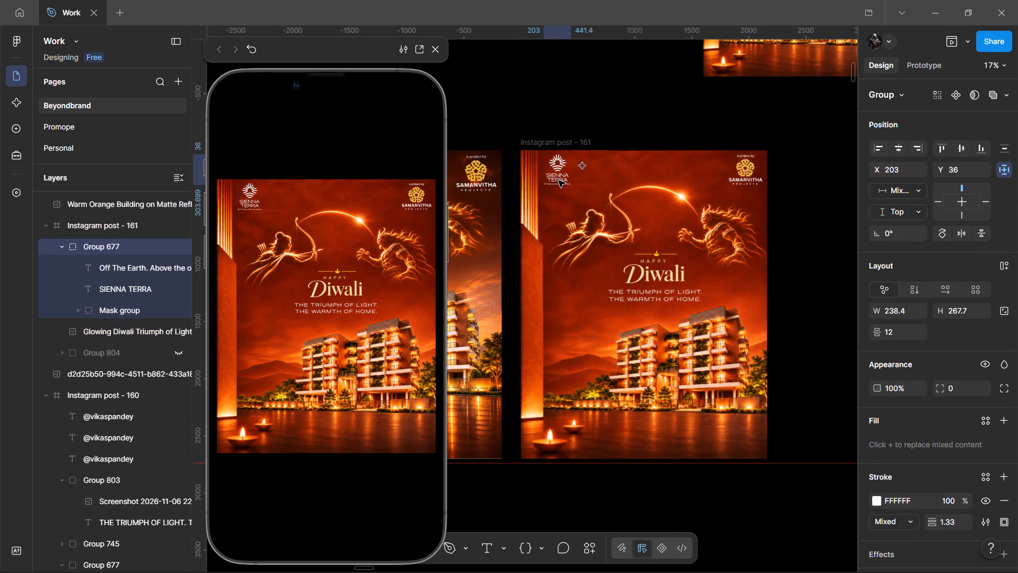
left_click(592, 117)
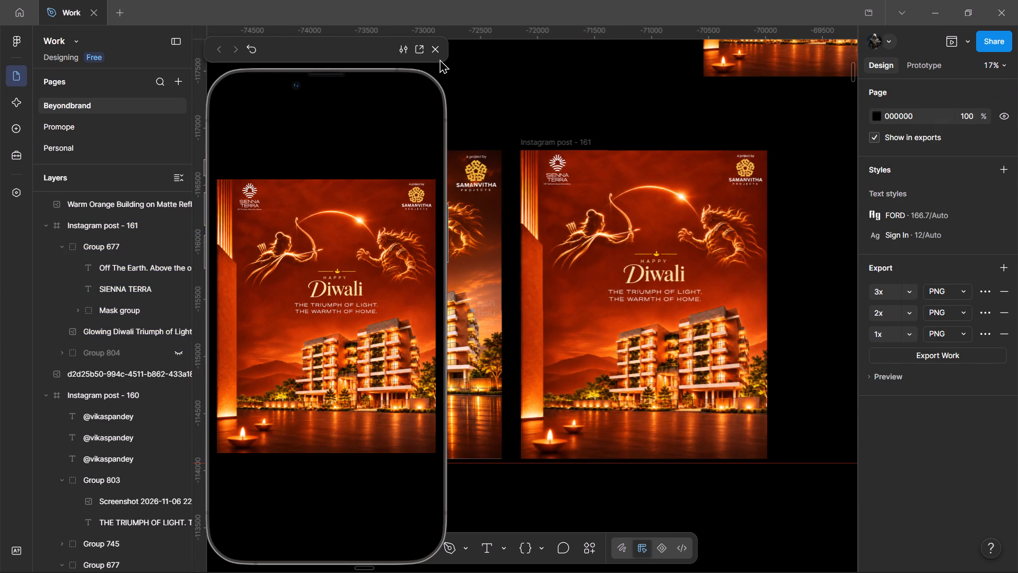
left_click(434, 53)
left_click(596, 111)
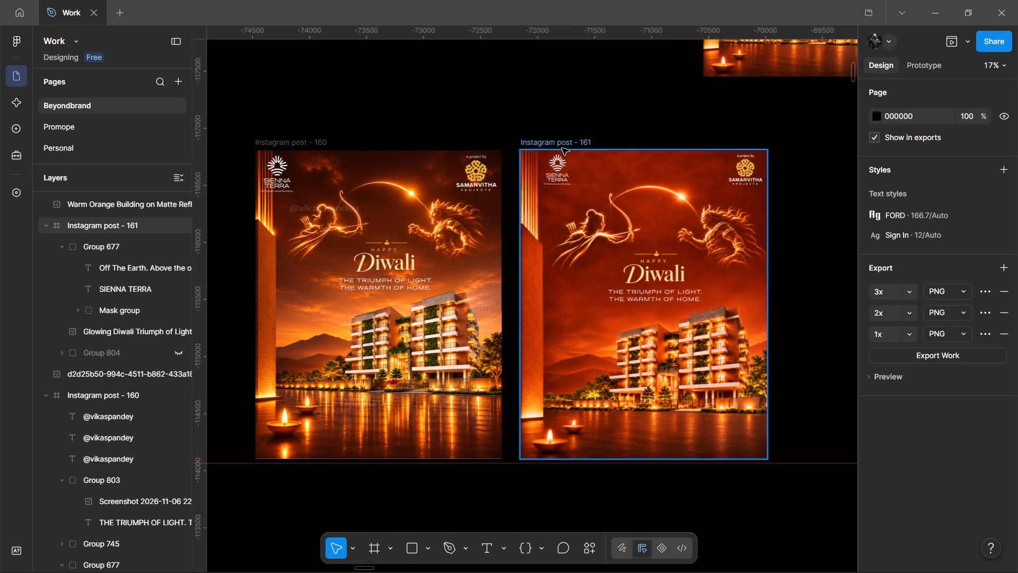
Export Instagram post - 161 as a 1x PNG to the Downloads folder, replacing the existing Instagram post - 161.png.
left_click(565, 146)
scroll(993, 356, "down", 6)
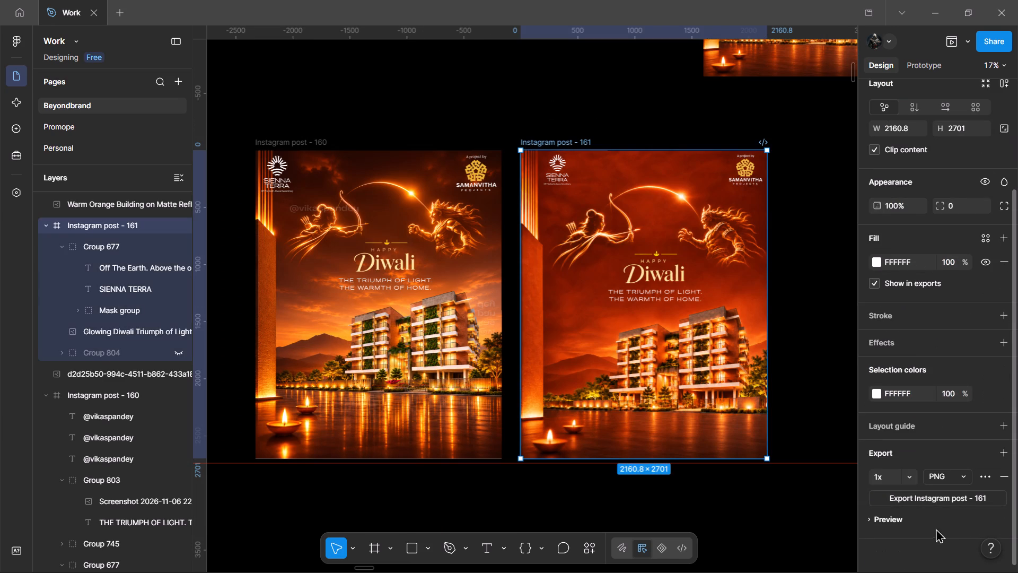
left_click(942, 498)
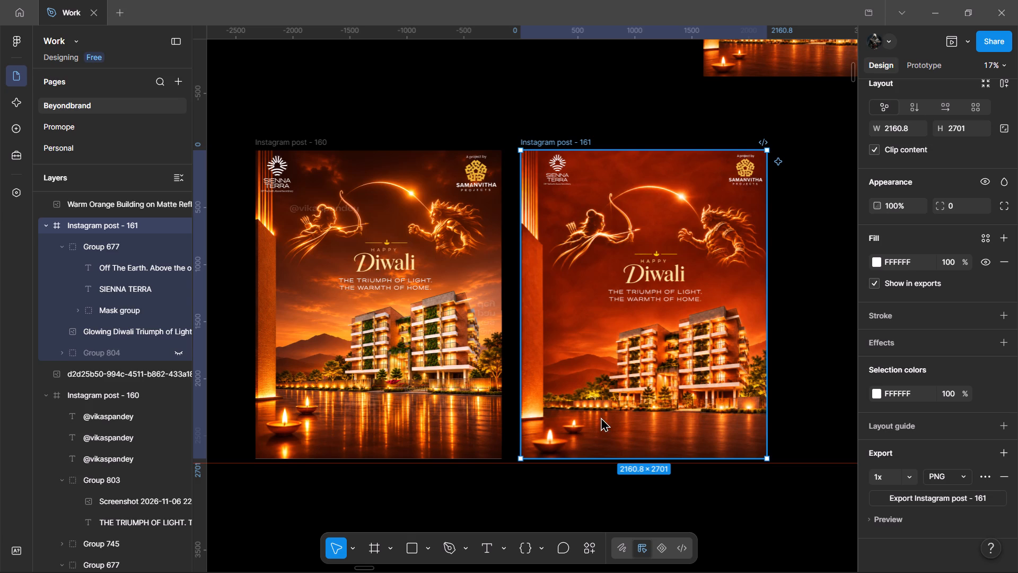
left_click(43, 225)
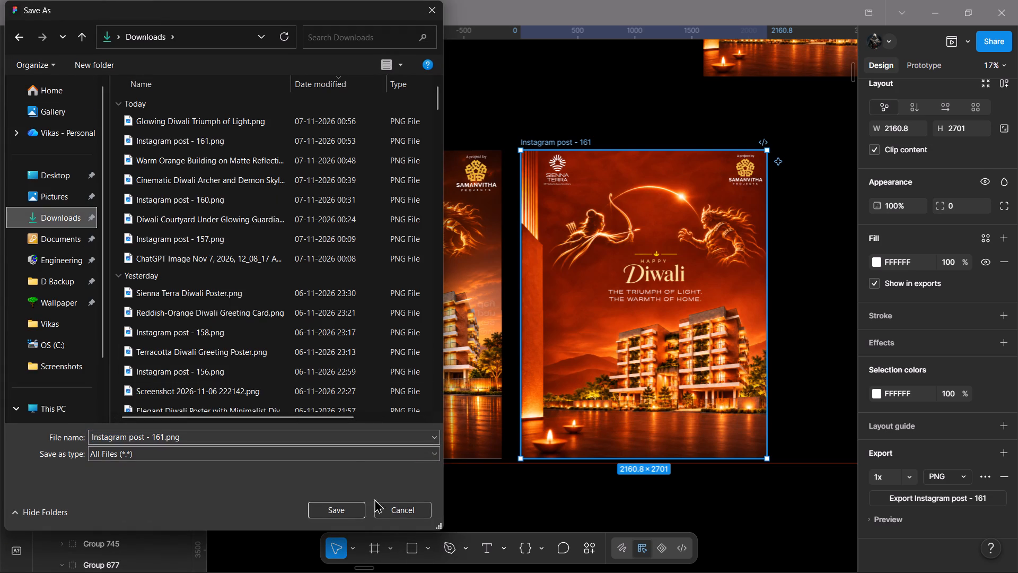
left_click(332, 507)
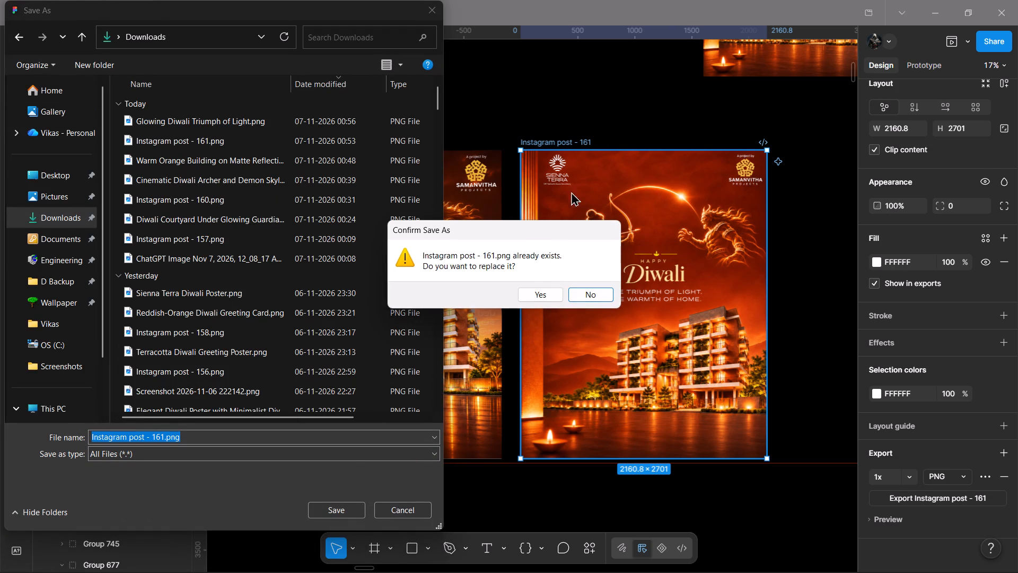
left_click(530, 293)
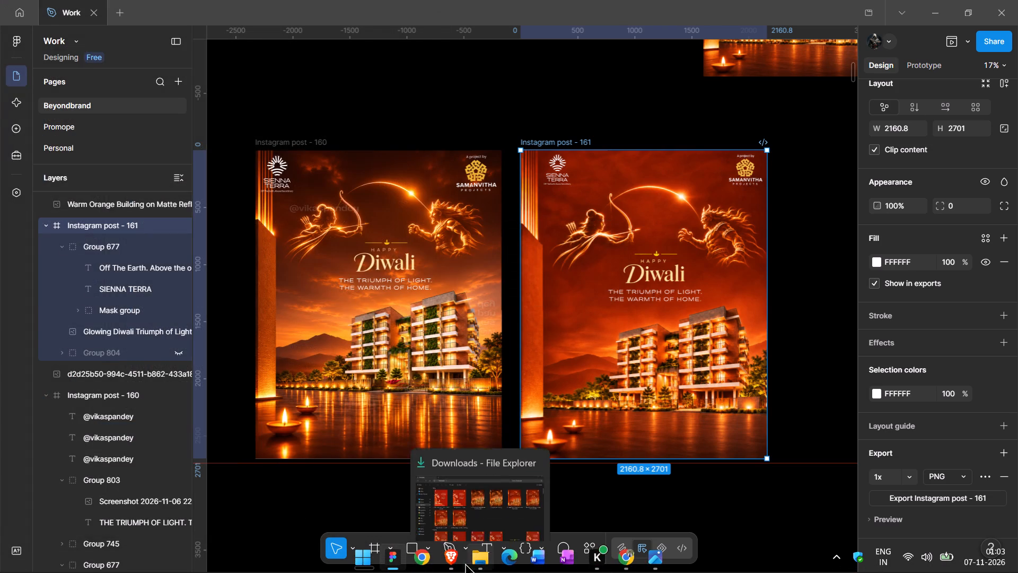